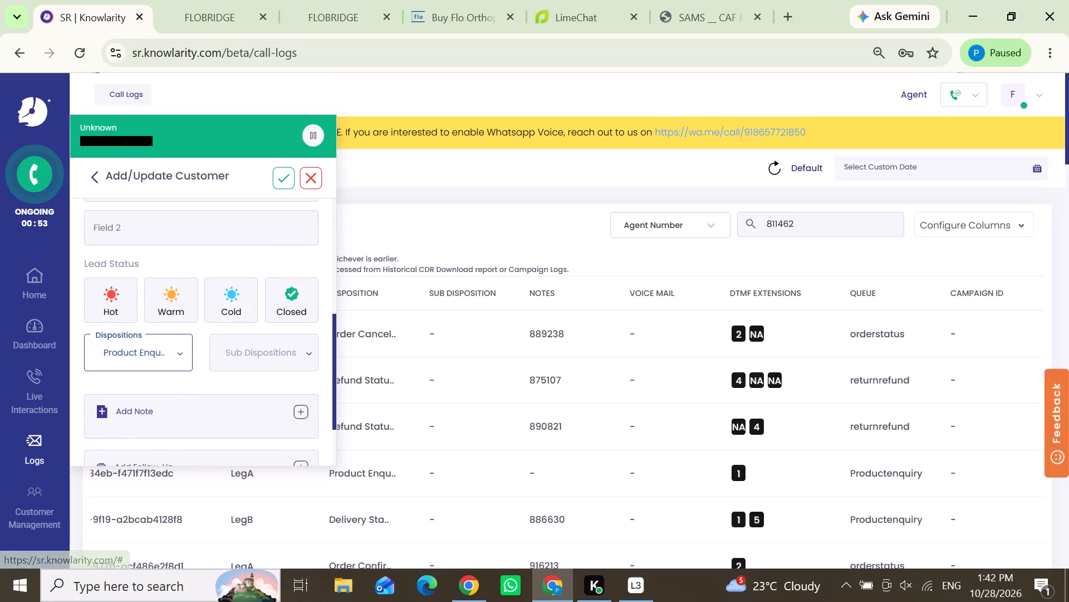
Save the customer's details and the Product Enquiry disposition for the ongoing call.
{"action": "left_click", "coordinate": [279, 178]}
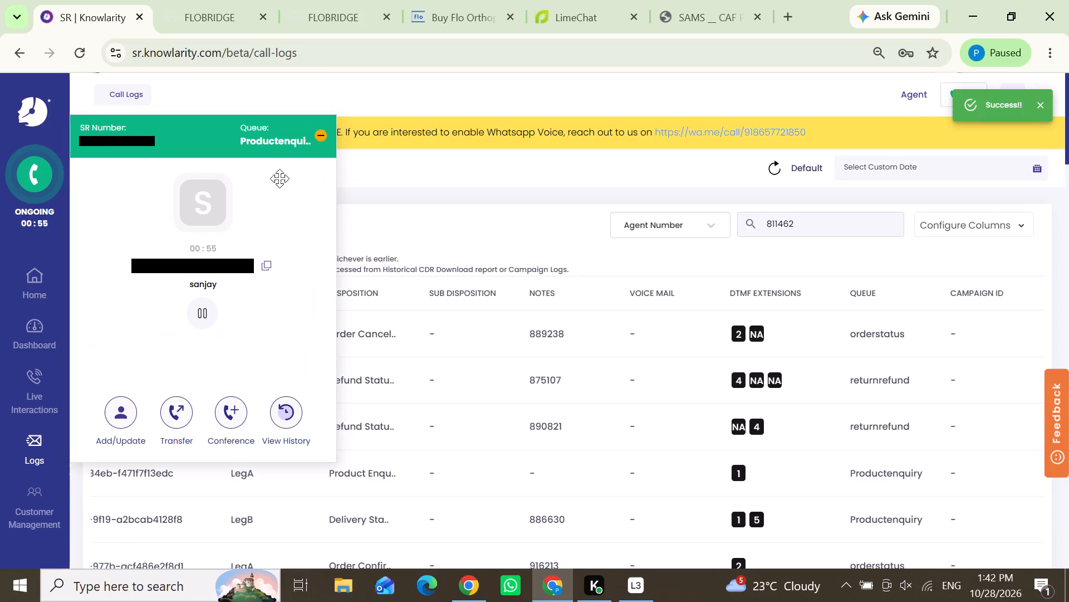
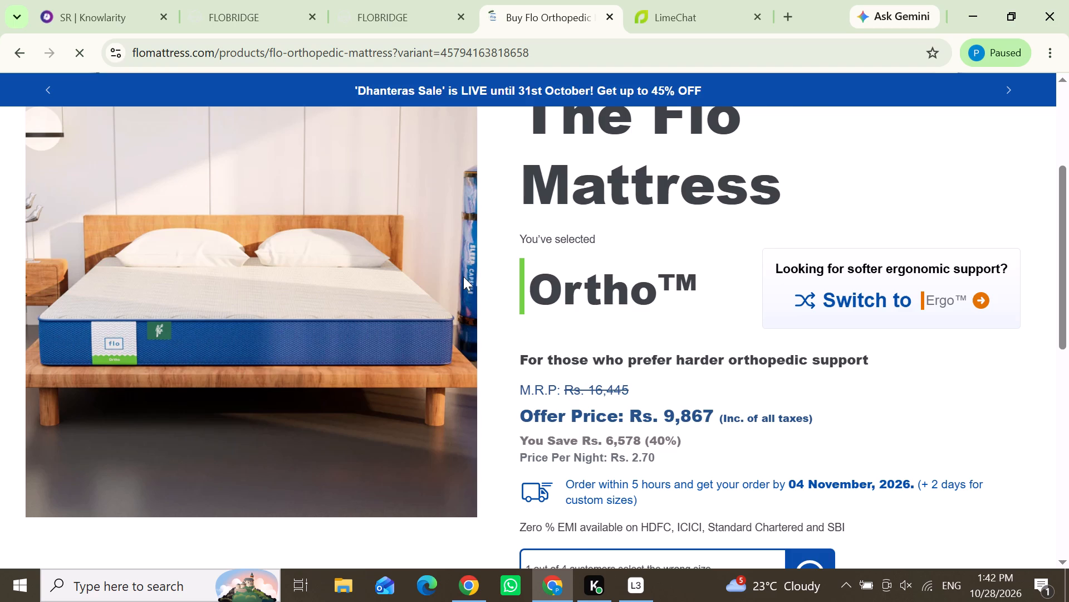
{"action": "scroll", "coordinate": [597, 297], "scroll_direction": "down", "scroll_amount": 1}
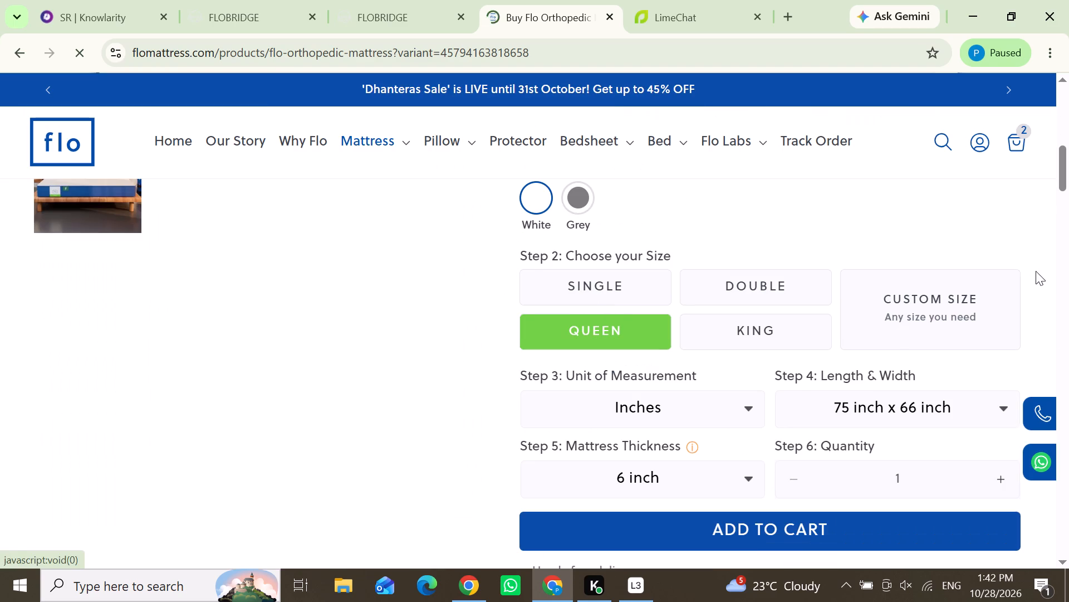
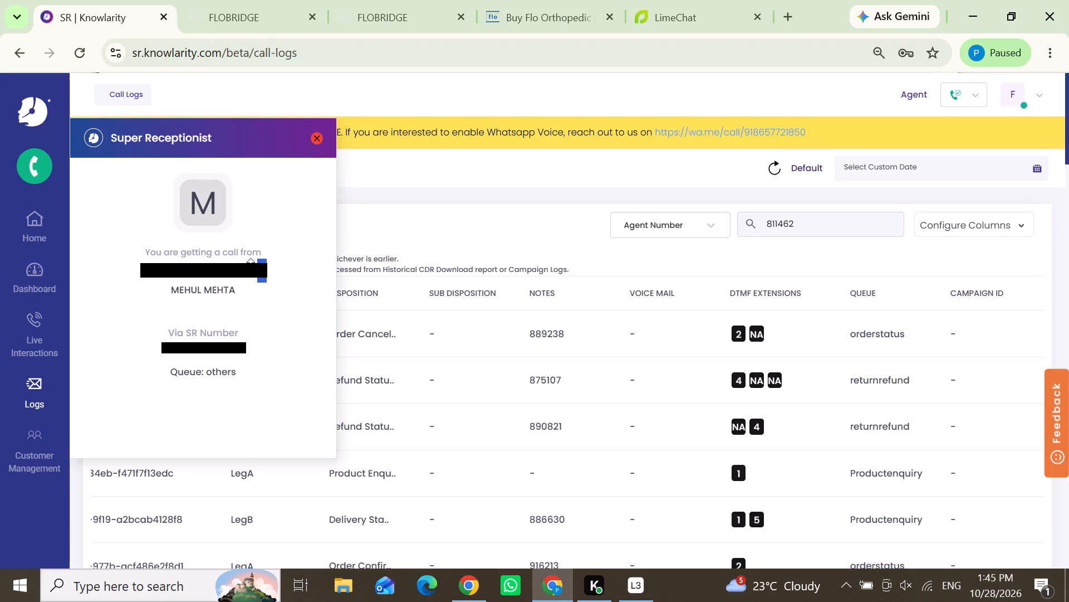
Select the caller's phone number in the incoming call notification from the others queue.
{"action": "left_click_drag", "start_coordinate": [251, 268], "coordinate": [169, 268]}
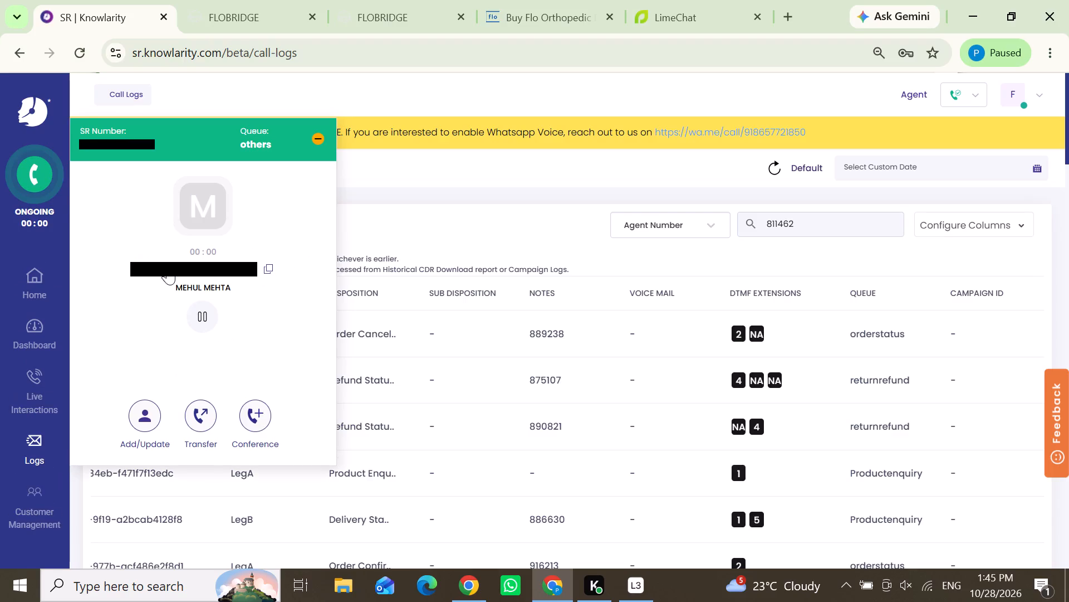
Copy the ongoing caller's number and search the FLOBRIDGE orders by notification mobile, leaving off the number's three-character prefix.
{"action": "left_click", "coordinate": [269, 269]}
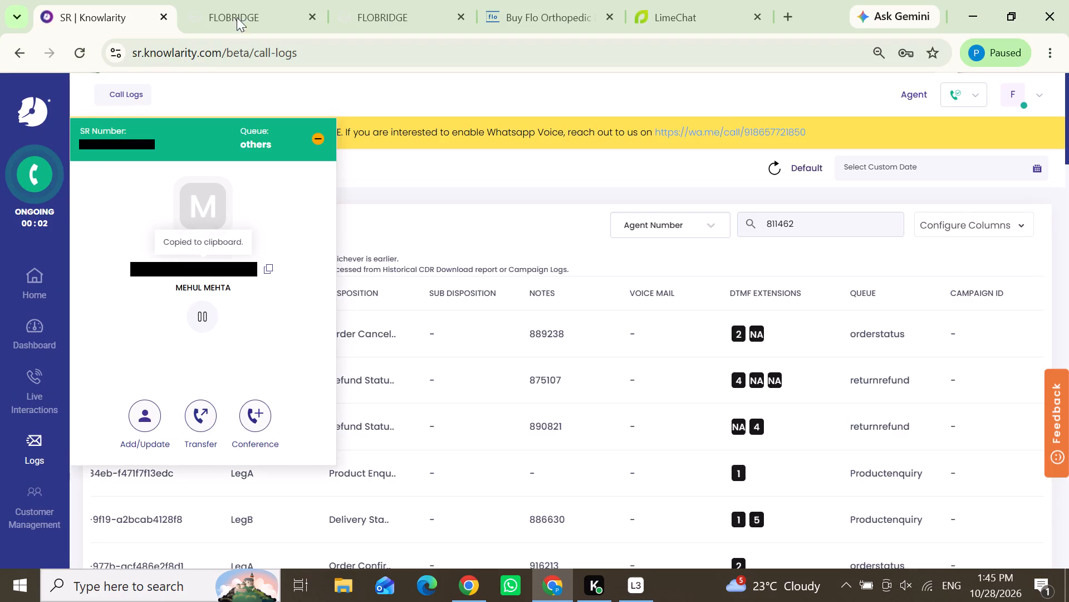
{"action": "left_click", "coordinate": [237, 0]}
{"action": "left_click_drag", "start_coordinate": [468, 152], "coordinate": [350, 148]}
{"action": "key", "text": "ctrl+v"}
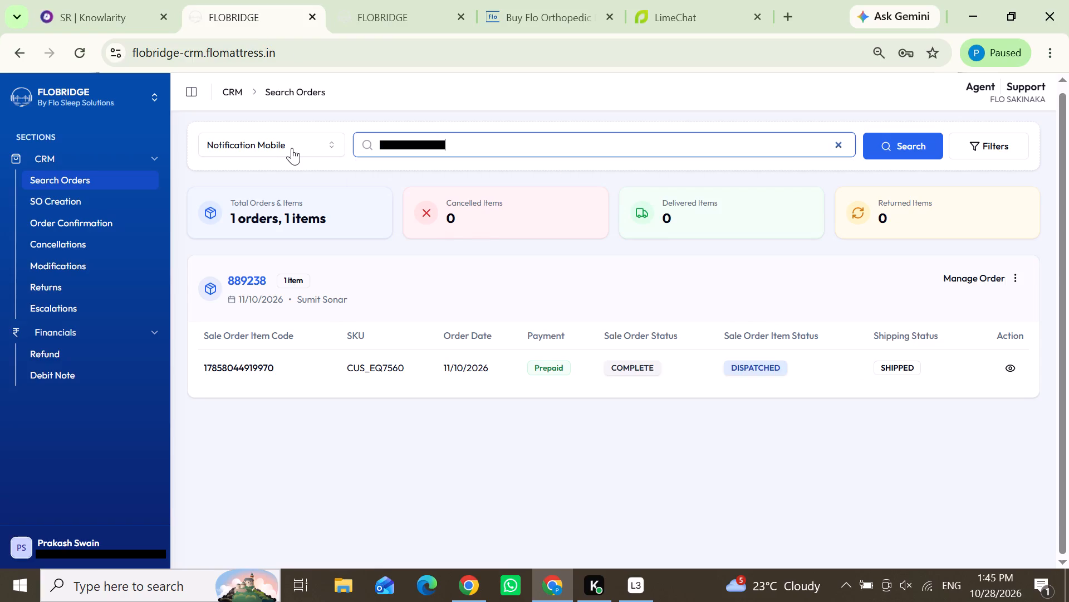
{"action": "left_click_drag", "start_coordinate": [394, 142], "coordinate": [389, 141]}
{"action": "key", "text": "BackSpace"}
{"action": "key", "text": "BackSpace"}
{"action": "key", "text": "BackSpace"}
{"action": "left_click", "coordinate": [919, 152]}
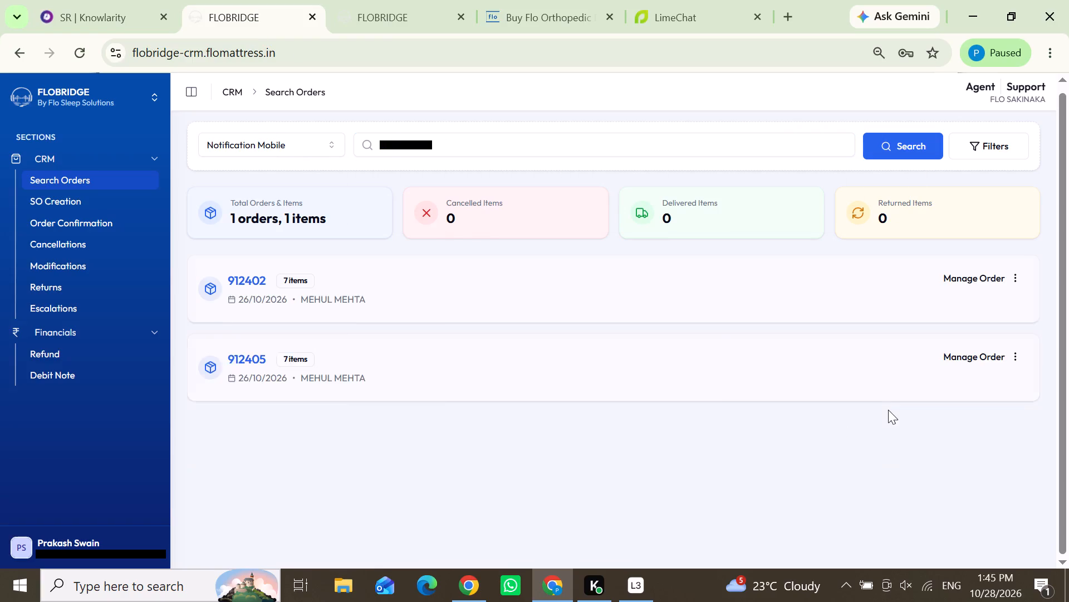
{"action": "scroll", "coordinate": [888, 410], "scroll_direction": "down", "scroll_amount": 5}
{"action": "left_click", "coordinate": [535, 512]}
{"action": "scroll", "coordinate": [534, 513], "scroll_direction": "down", "scroll_amount": 4}
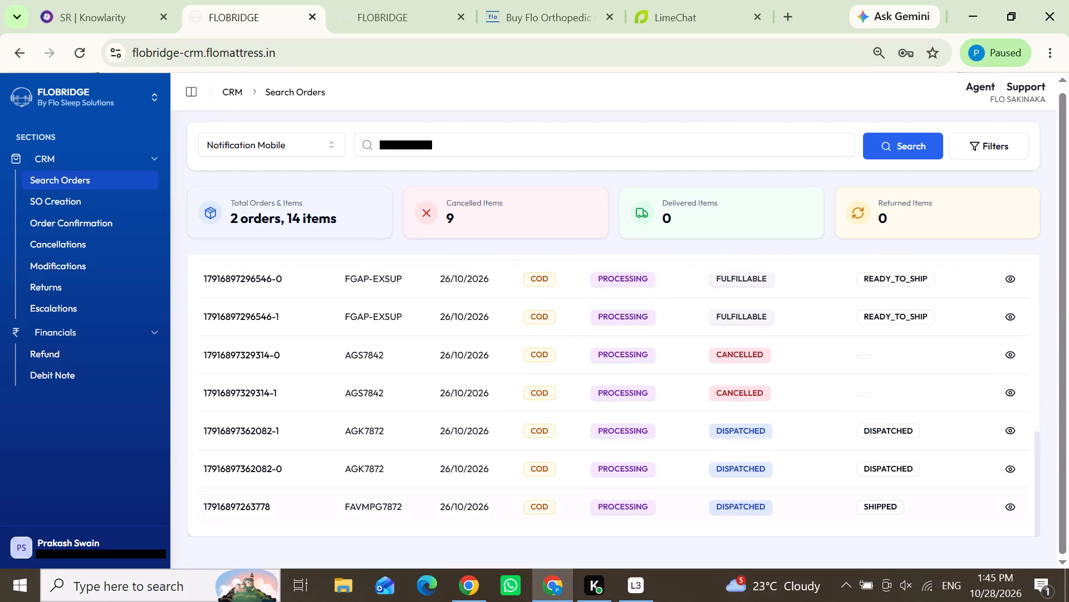
{"action": "left_click_drag", "start_coordinate": [1036, 465], "coordinate": [1035, 463]}
{"action": "left_click_drag", "start_coordinate": [1035, 463], "coordinate": [1033, 477]}
{"action": "left_click_drag", "start_coordinate": [1033, 477], "coordinate": [1027, 426]}
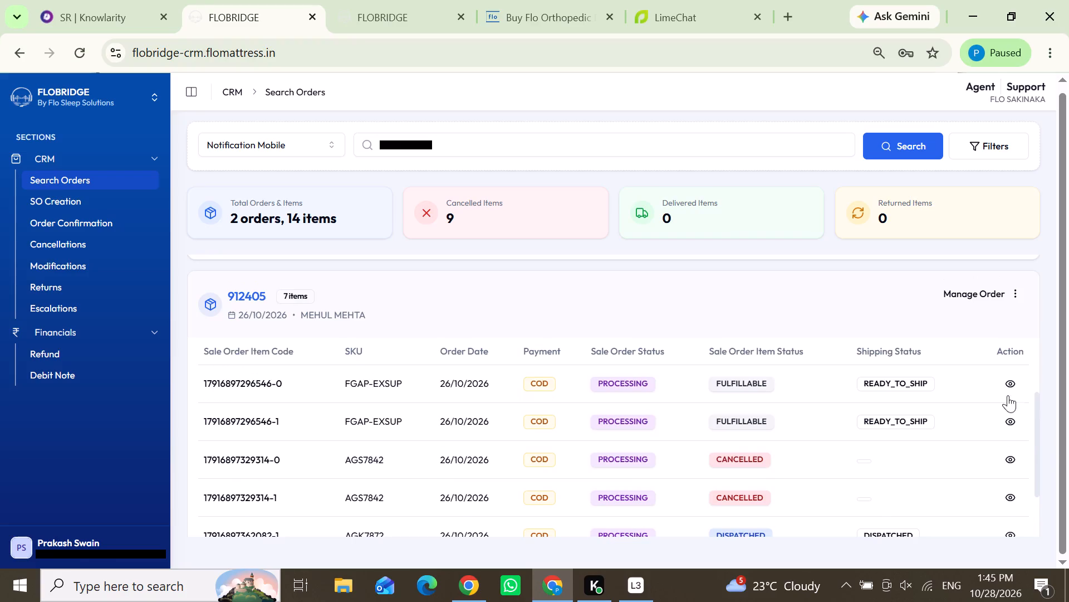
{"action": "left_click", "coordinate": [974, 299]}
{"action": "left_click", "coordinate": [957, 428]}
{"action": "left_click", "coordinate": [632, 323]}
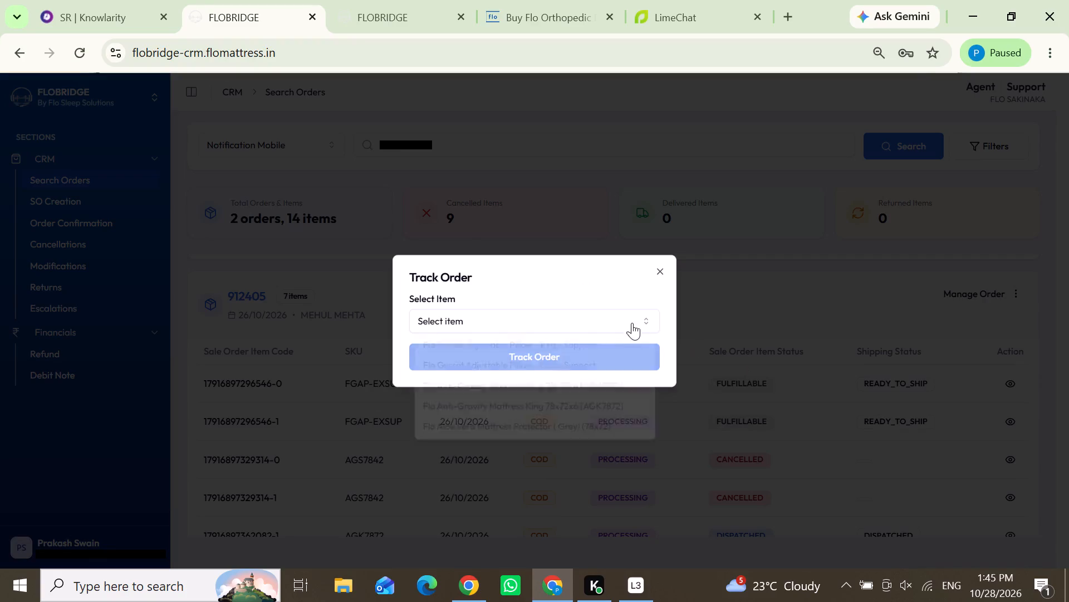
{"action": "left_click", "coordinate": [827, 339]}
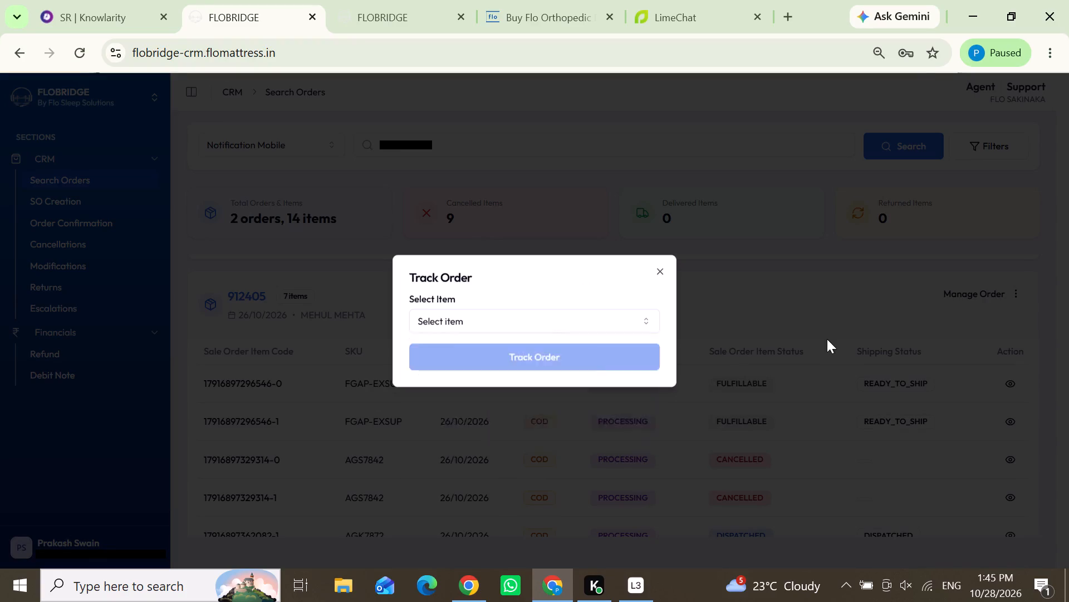
{"action": "scroll", "coordinate": [824, 340], "scroll_direction": "up", "scroll_amount": 2}
{"action": "scroll", "coordinate": [823, 340], "scroll_direction": "down", "scroll_amount": 1}
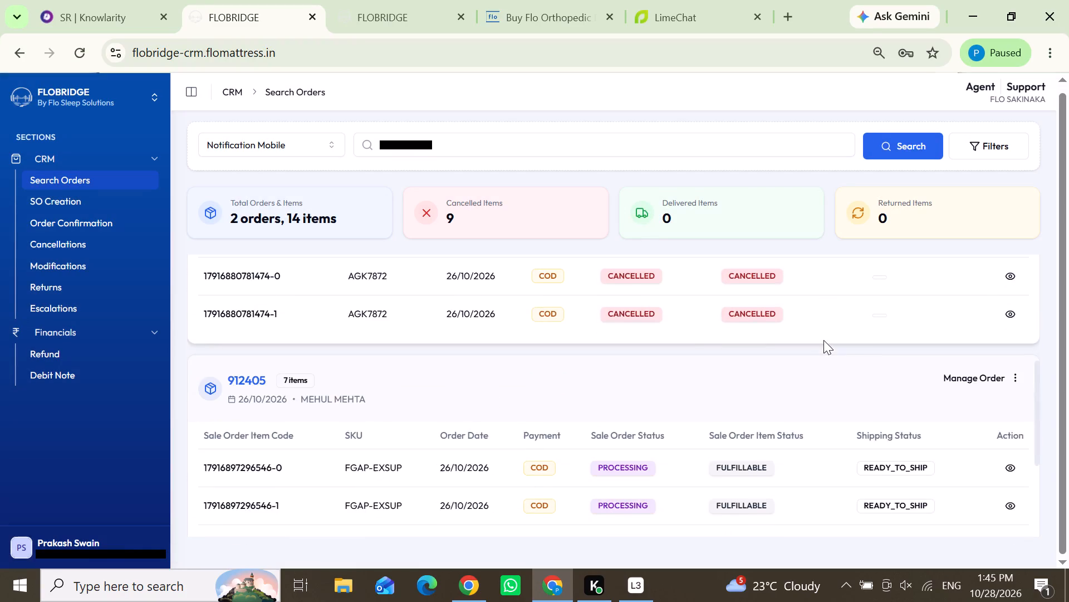
{"action": "scroll", "coordinate": [823, 340], "scroll_direction": "down", "scroll_amount": 1}
{"action": "scroll", "coordinate": [823, 340], "scroll_direction": "up", "scroll_amount": 1}
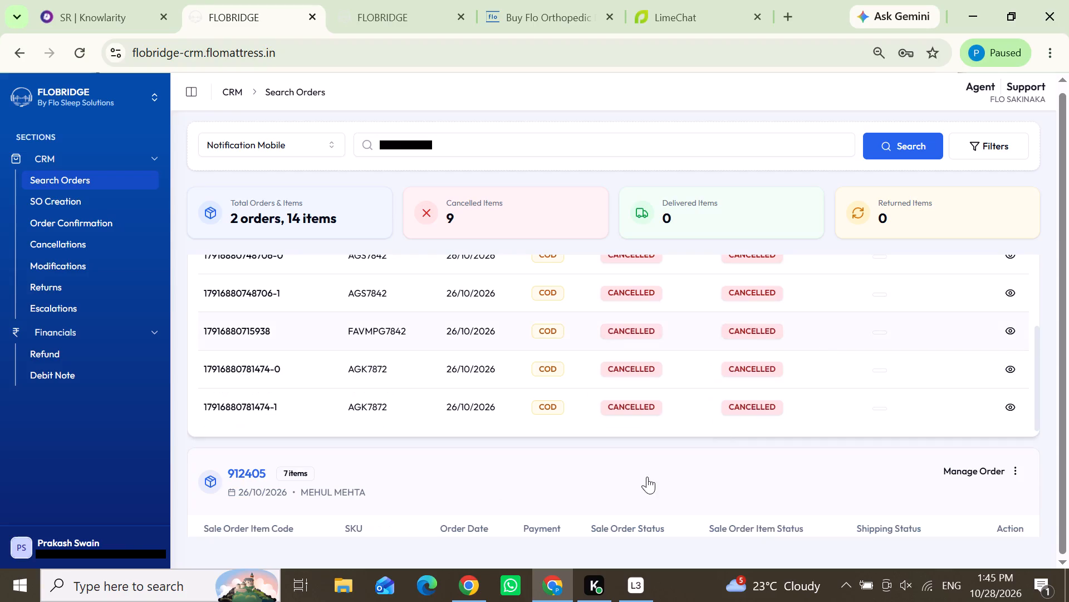
{"action": "scroll", "coordinate": [699, 468], "scroll_direction": "down", "scroll_amount": 1}
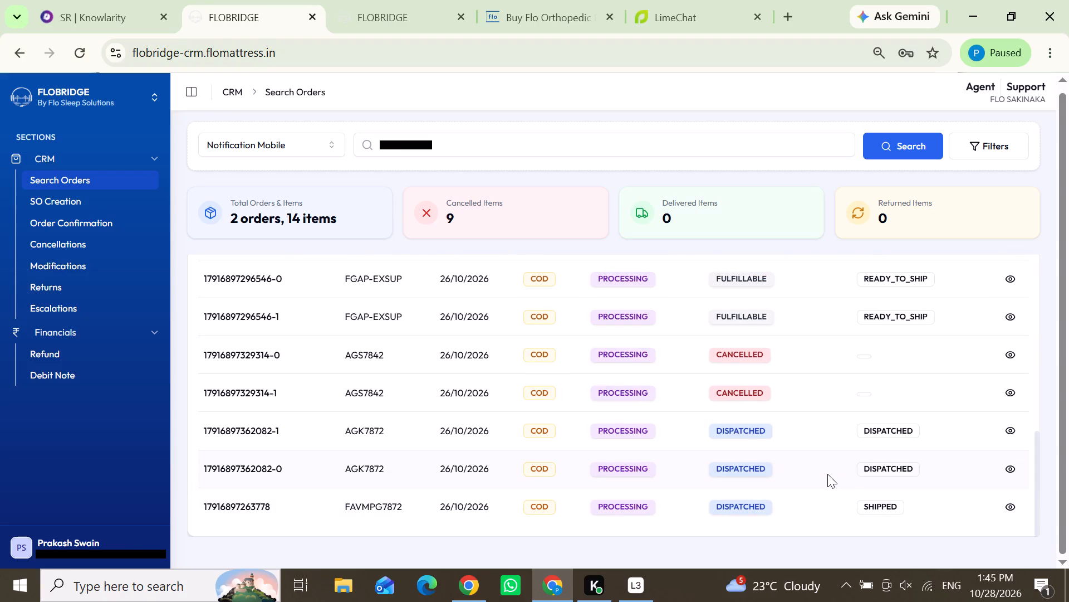
{"action": "scroll", "coordinate": [827, 474], "scroll_direction": "up", "scroll_amount": 1}
{"action": "left_click", "coordinate": [979, 470]}
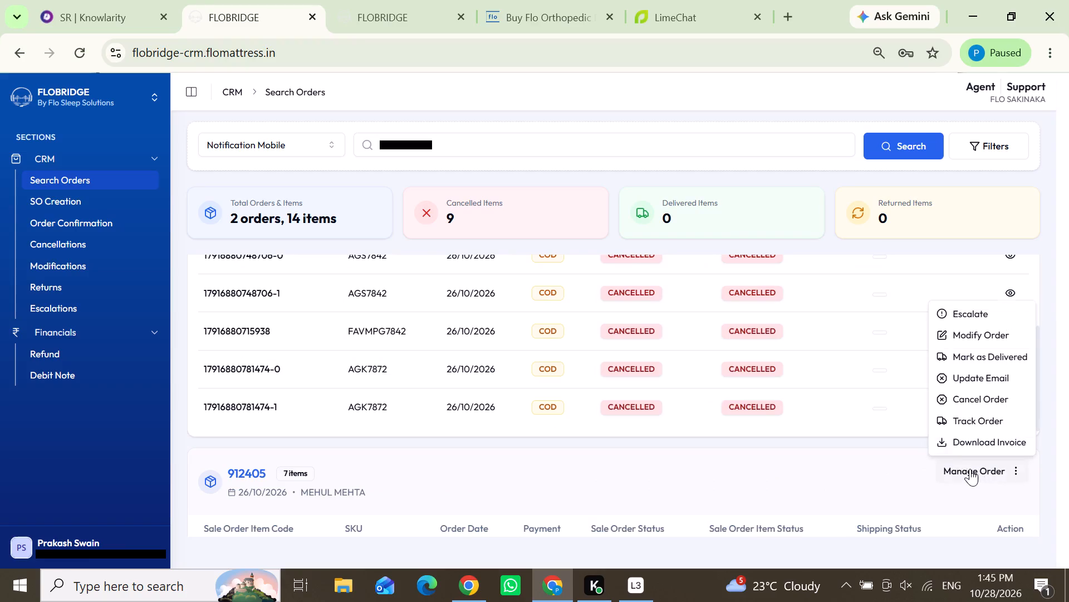
{"action": "left_click", "coordinate": [941, 411]}
{"action": "left_click", "coordinate": [621, 315]}
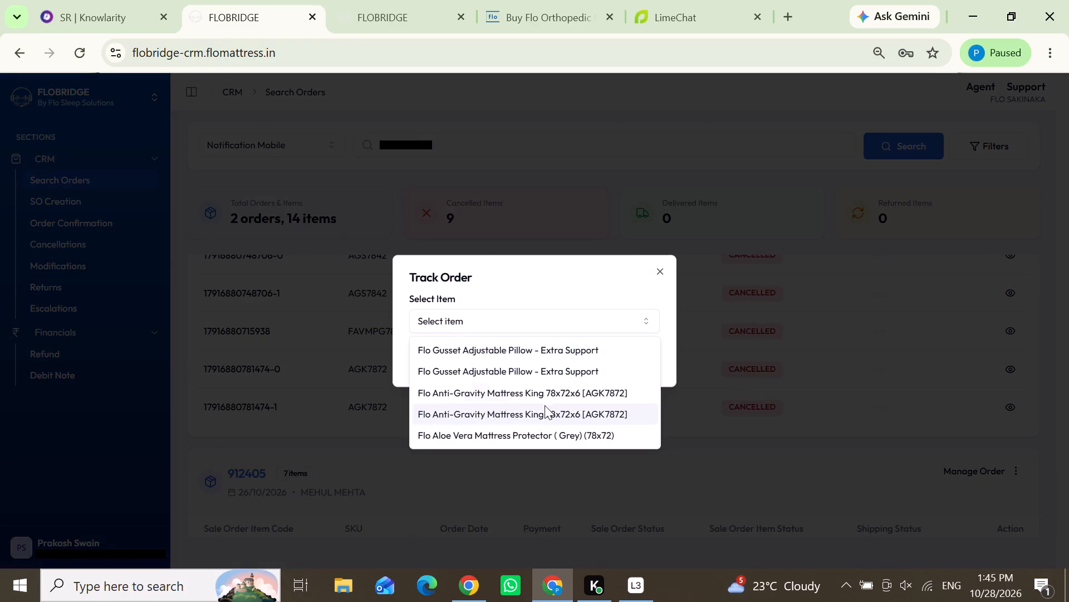
{"action": "left_click", "coordinate": [536, 392]}
{"action": "left_click", "coordinate": [533, 353]}
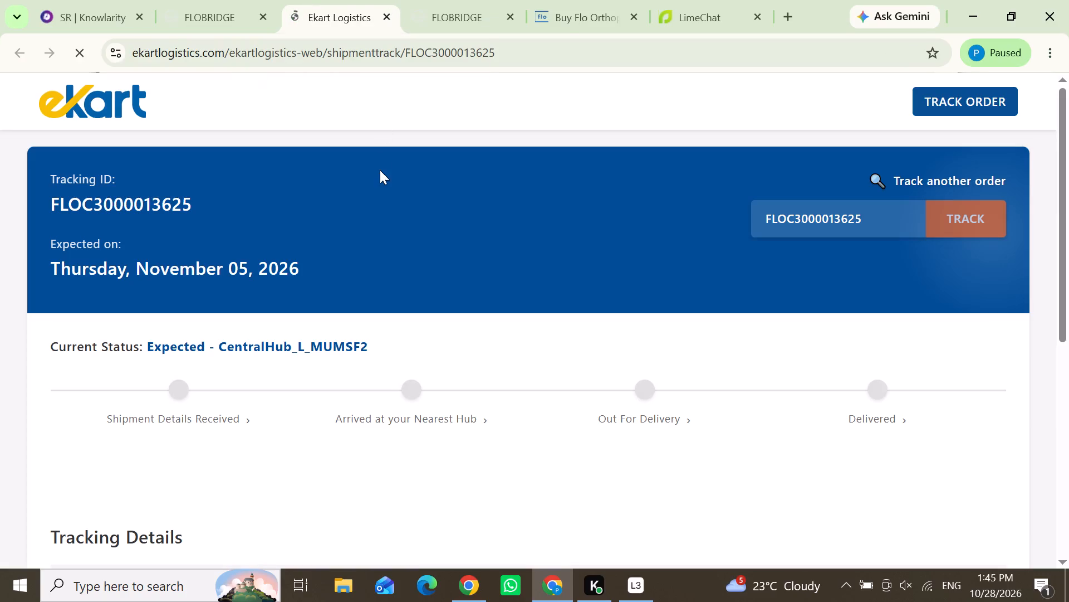
Track the second listed Flo Anti-Gravity Mattress King 78x72x6 [AGK7872] of the same order.
{"action": "left_click", "coordinate": [229, 8]}
{"action": "left_click", "coordinate": [498, 322]}
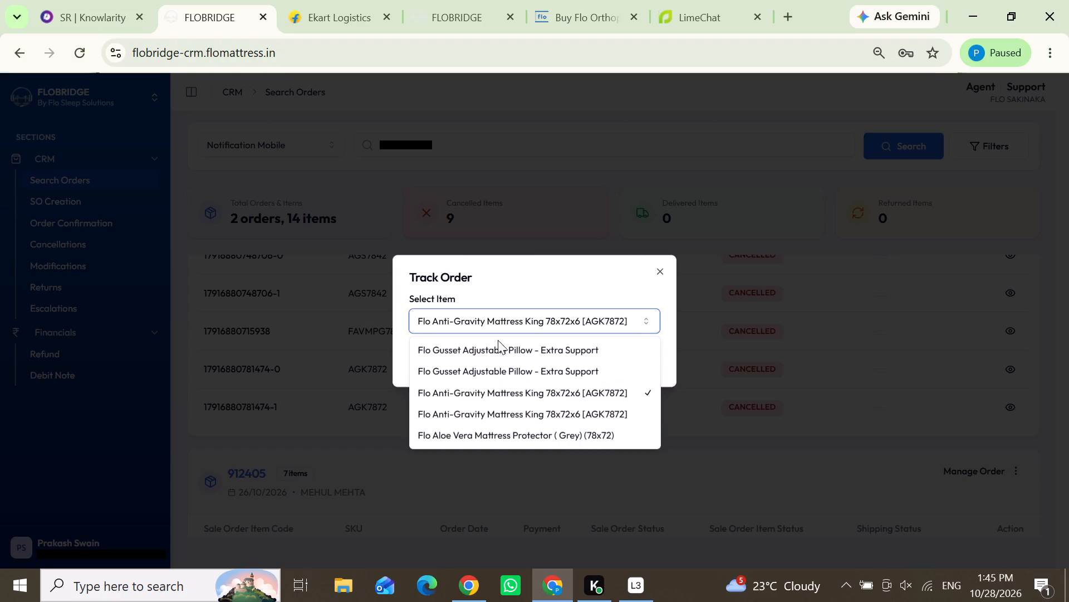
{"action": "left_click", "coordinate": [499, 415]}
{"action": "left_click", "coordinate": [499, 365]}
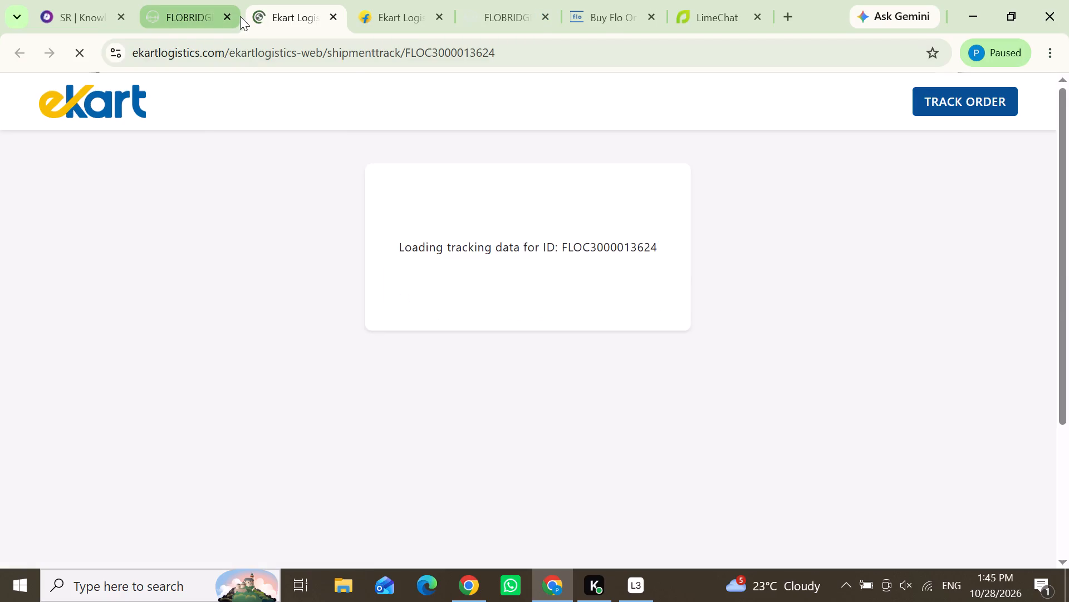
{"action": "left_click", "coordinate": [205, 3]}
{"action": "left_click", "coordinate": [589, 416]}
{"action": "scroll", "coordinate": [709, 439], "scroll_direction": "down", "scroll_amount": 2}
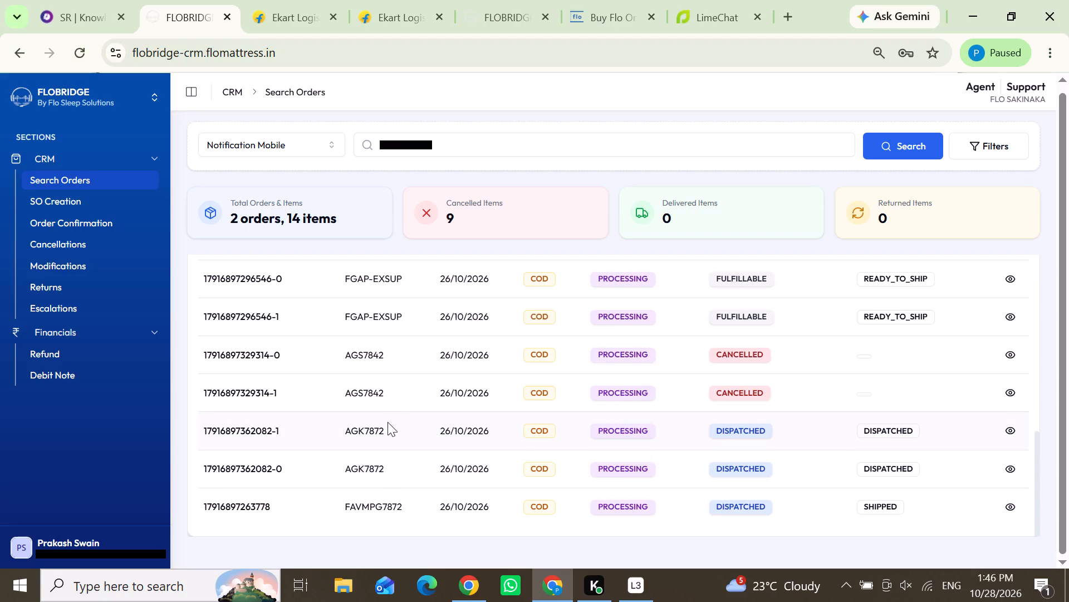
{"action": "left_click_drag", "start_coordinate": [388, 429], "coordinate": [342, 431]}
{"action": "left_click", "coordinate": [408, 465]}
{"action": "left_click_drag", "start_coordinate": [396, 466], "coordinate": [341, 465]}
{"action": "left_click", "coordinate": [426, 490]}
Review the expected delivery date and tracking details on the second mattress's Ekart page.
{"action": "left_click", "coordinate": [296, 0]}
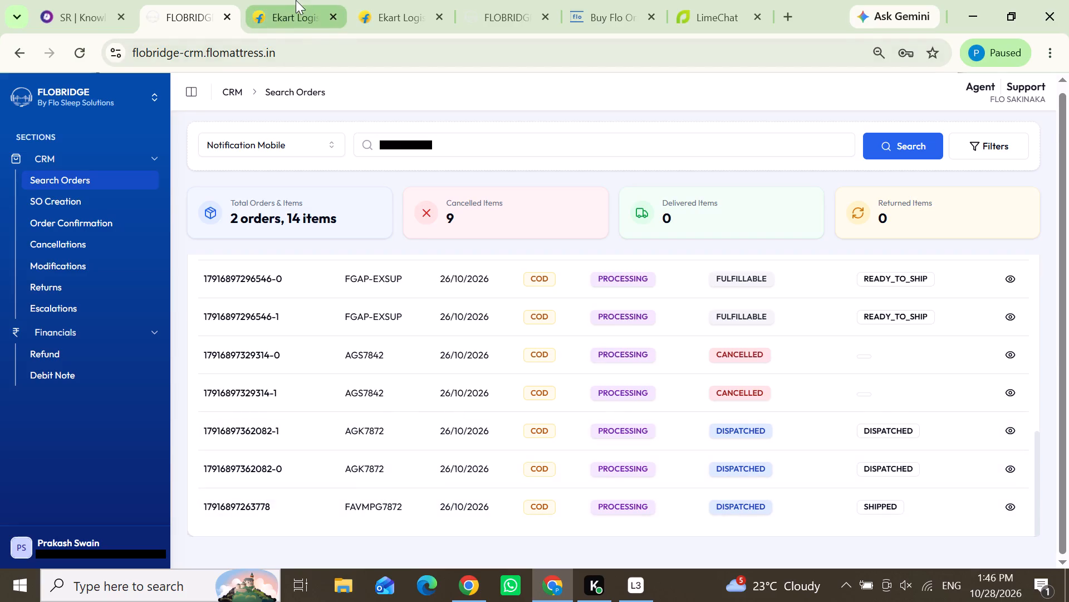
{"action": "scroll", "coordinate": [479, 355], "scroll_direction": "down", "scroll_amount": 2}
{"action": "scroll", "coordinate": [660, 398], "scroll_direction": "up", "scroll_amount": 1}
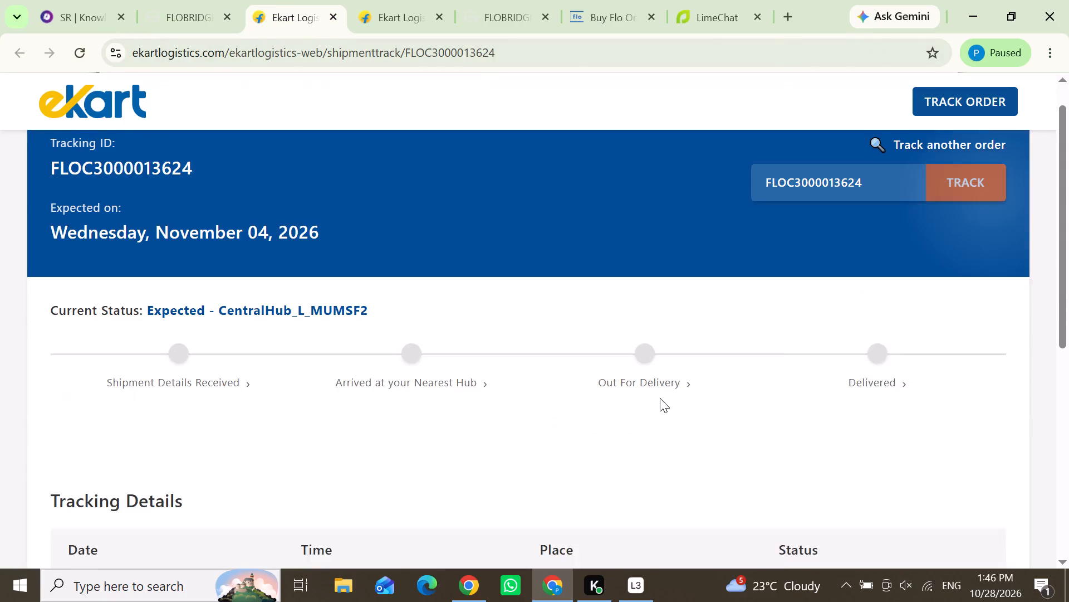
{"action": "scroll", "coordinate": [660, 398], "scroll_direction": "up", "scroll_amount": 1}
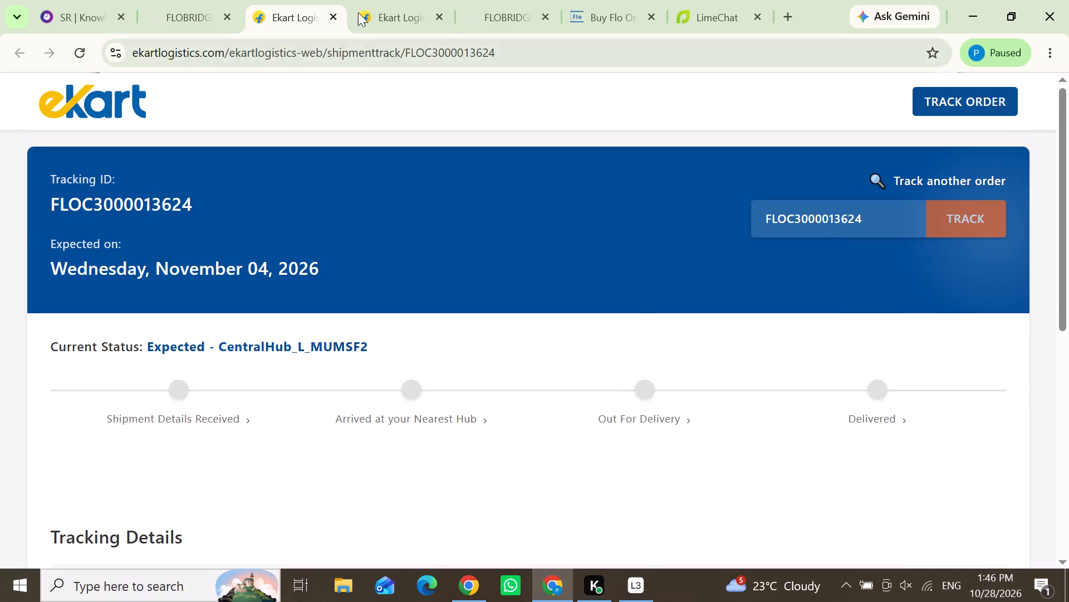
{"action": "left_click", "coordinate": [198, 0]}
{"action": "scroll", "coordinate": [507, 465], "scroll_direction": "down", "scroll_amount": 2}
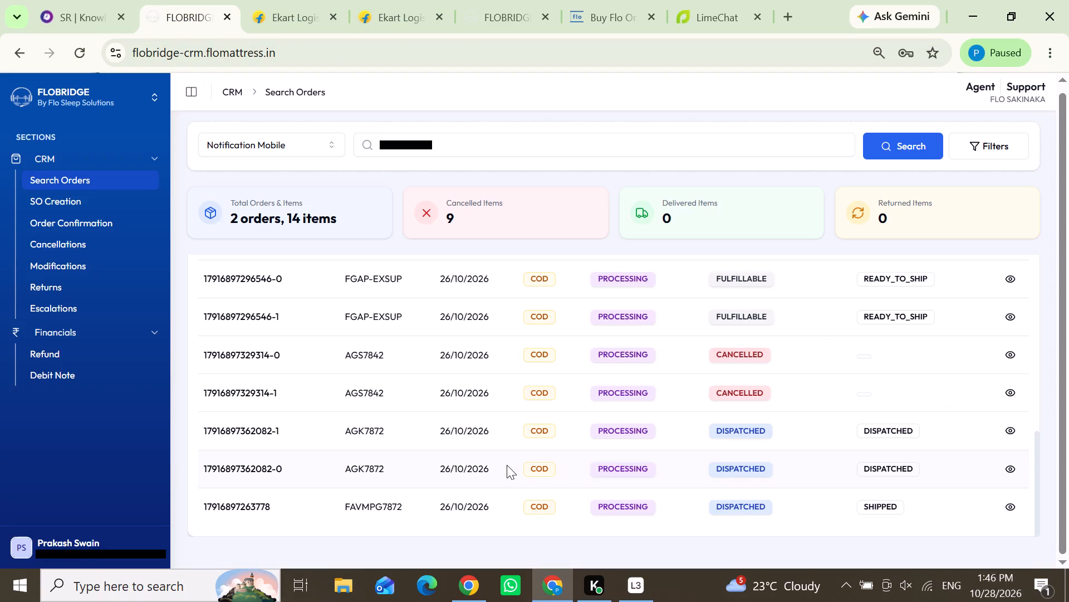
{"action": "scroll", "coordinate": [507, 465], "scroll_direction": "up", "scroll_amount": 4}
{"action": "left_click", "coordinate": [473, 283]}
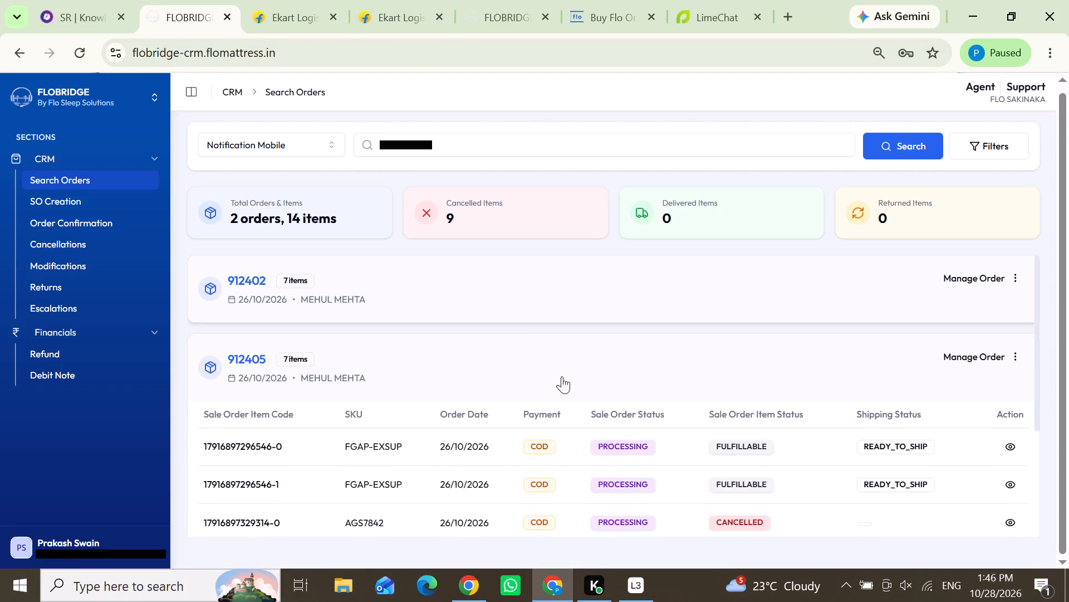
{"action": "scroll", "coordinate": [562, 386], "scroll_direction": "down", "scroll_amount": 2}
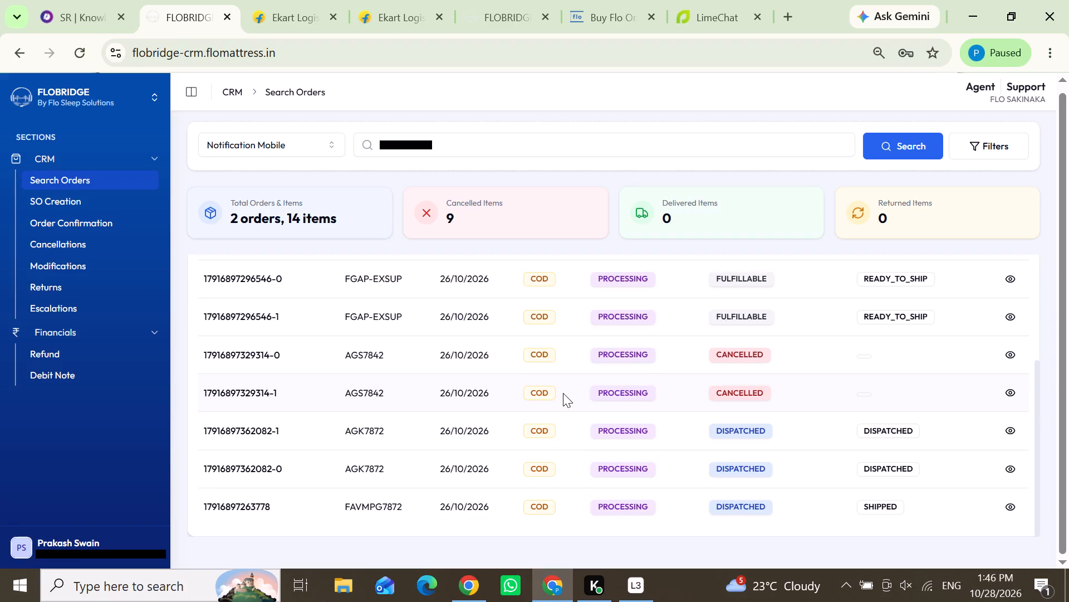
{"action": "scroll", "coordinate": [513, 406], "scroll_direction": "up", "scroll_amount": 1}
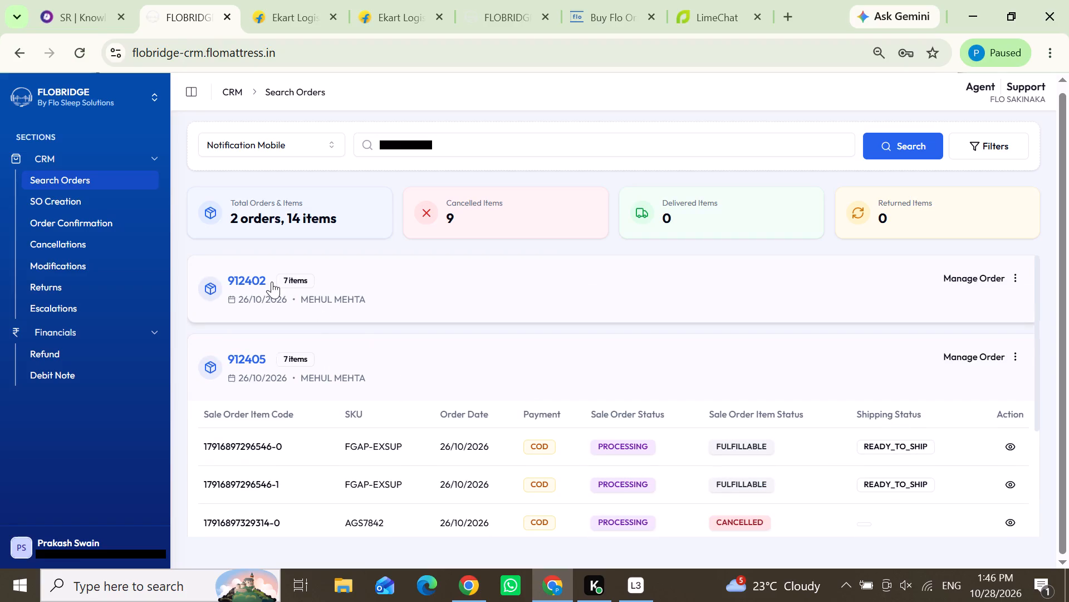
{"action": "left_click_drag", "start_coordinate": [266, 359], "coordinate": [229, 358]}
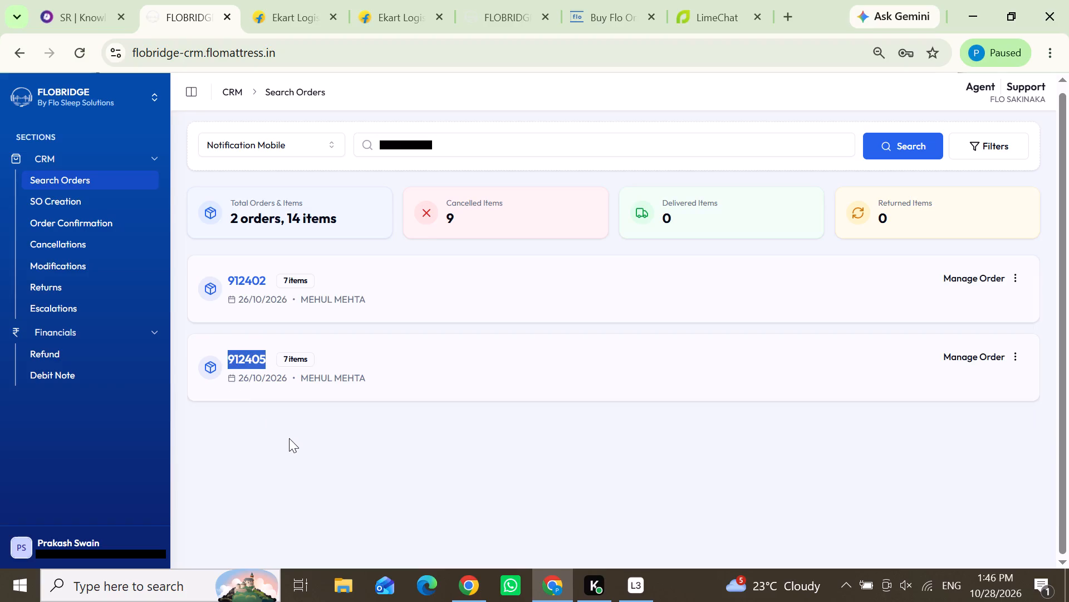
{"action": "key", "text": "ctrl+c"}
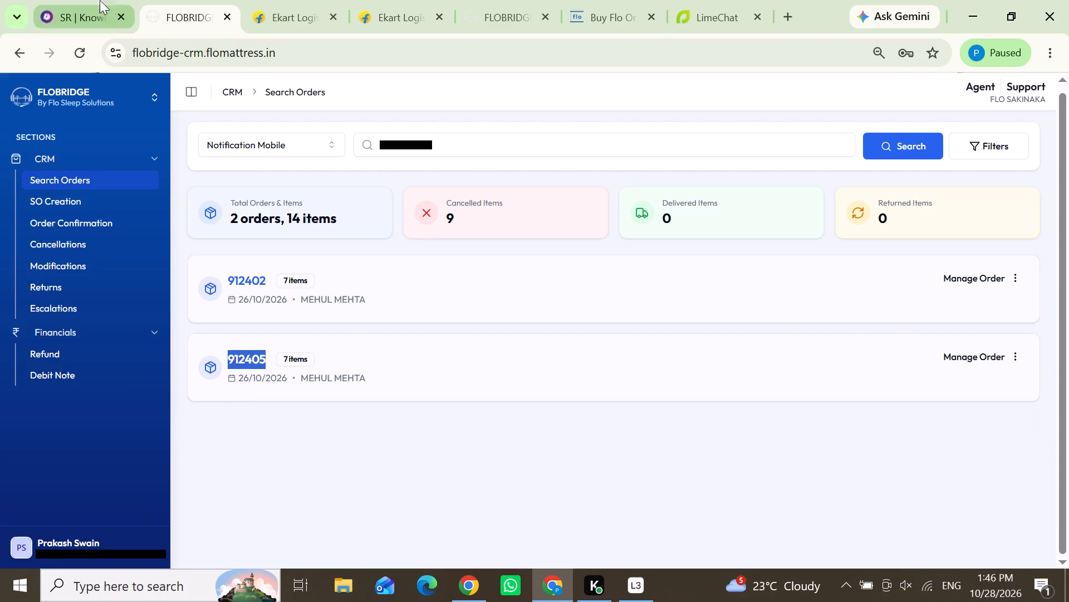
{"action": "left_click", "coordinate": [86, 0]}
{"action": "left_click", "coordinate": [149, 420]}
{"action": "scroll", "coordinate": [228, 324], "scroll_direction": "down", "scroll_amount": 1}
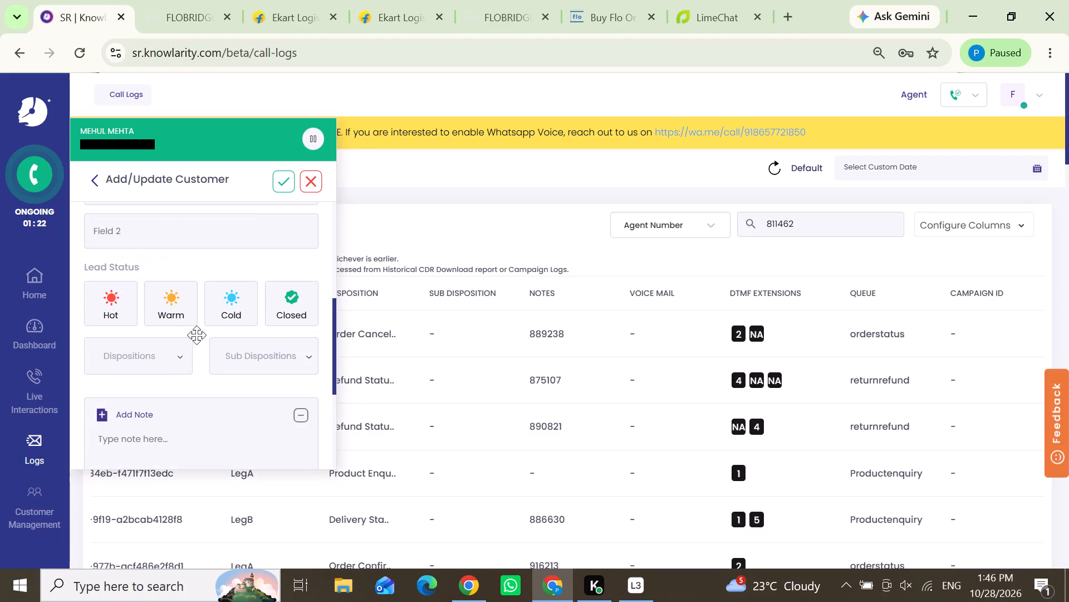
{"action": "left_click", "coordinate": [173, 353]}
{"action": "left_click_drag", "start_coordinate": [189, 406], "coordinate": [187, 482]}
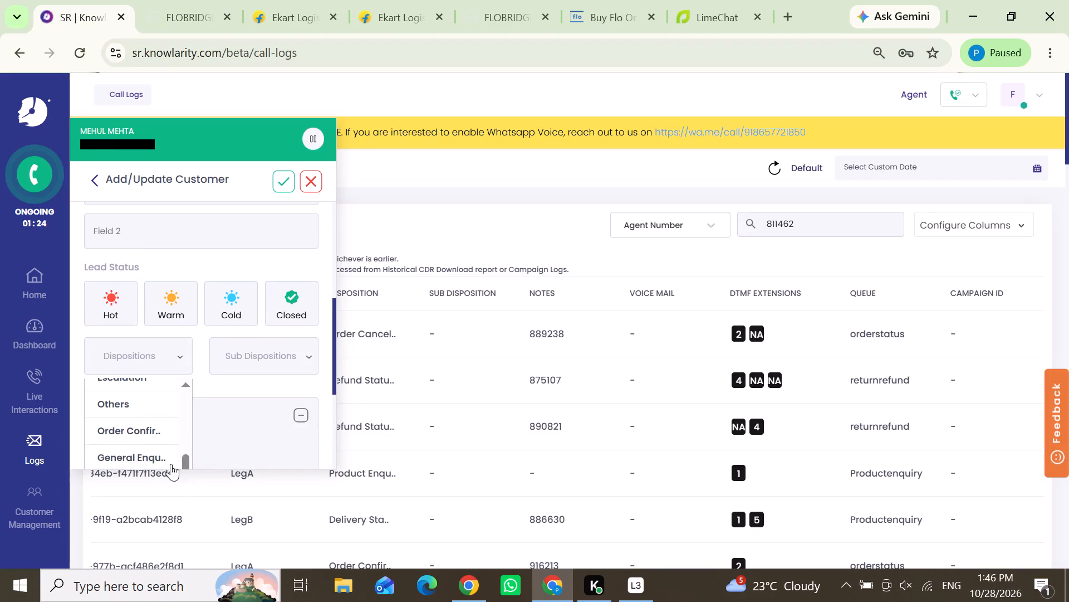
{"action": "left_click", "coordinate": [135, 456]}
{"action": "left_click", "coordinate": [141, 431]}
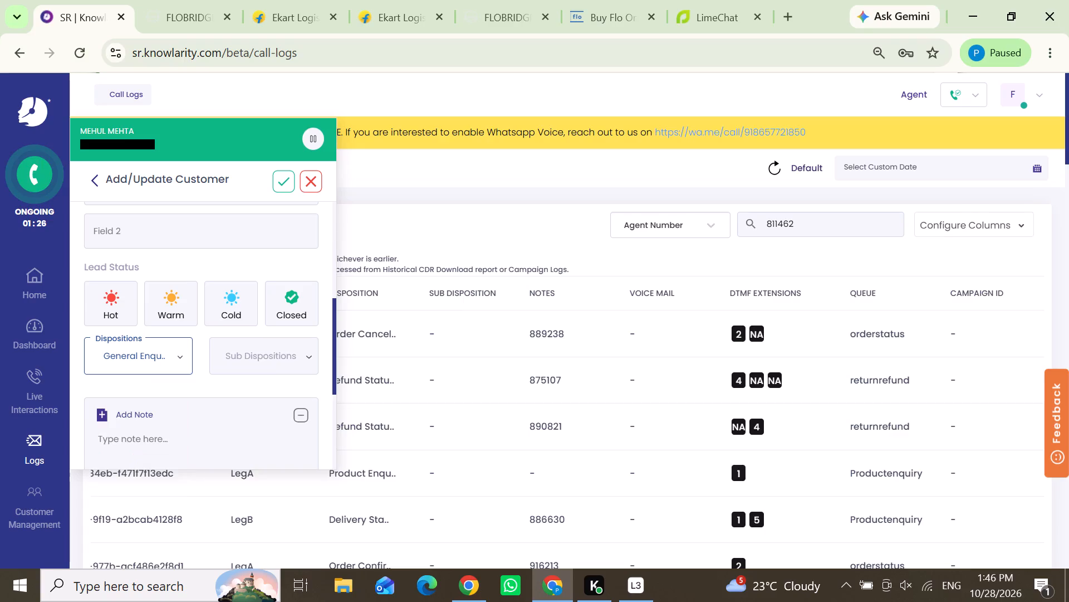
{"action": "key", "text": "ctrl+v"}
{"action": "left_click", "coordinate": [288, 181]}
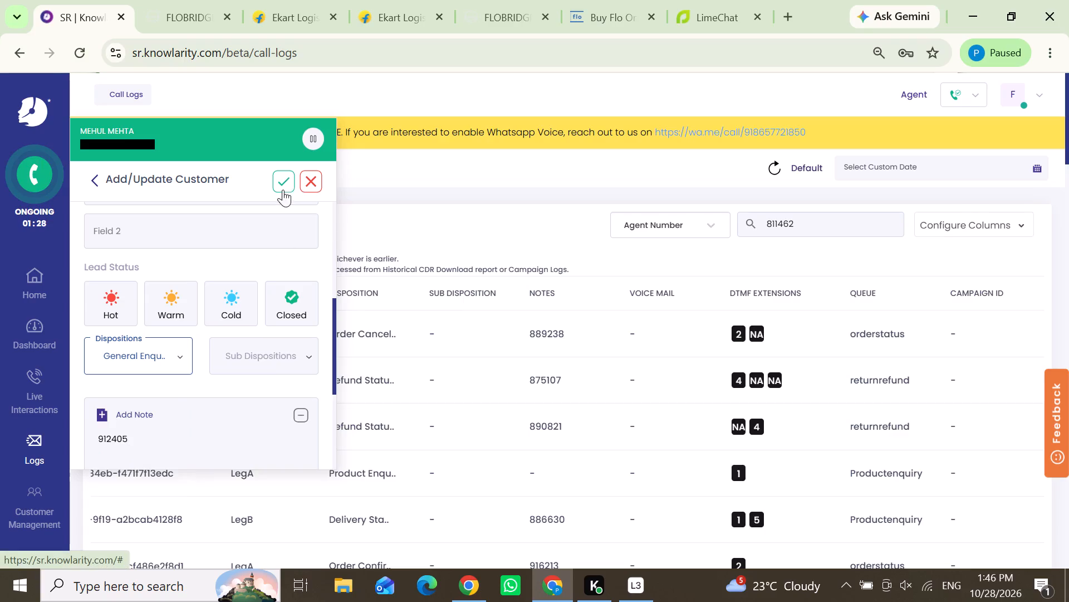
{"action": "left_click", "coordinate": [187, 1]}
{"action": "left_click", "coordinate": [494, 358]}
{"action": "scroll", "coordinate": [601, 433], "scroll_direction": "down", "scroll_amount": 2}
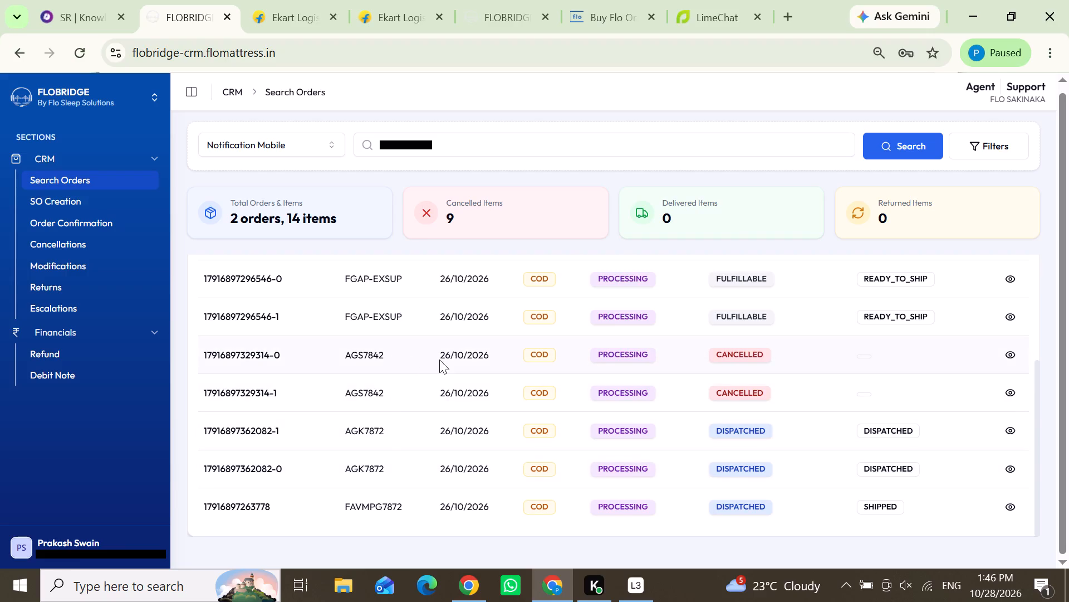
{"action": "left_click_drag", "start_coordinate": [433, 353], "coordinate": [489, 358]}
{"action": "left_click", "coordinate": [504, 410]}
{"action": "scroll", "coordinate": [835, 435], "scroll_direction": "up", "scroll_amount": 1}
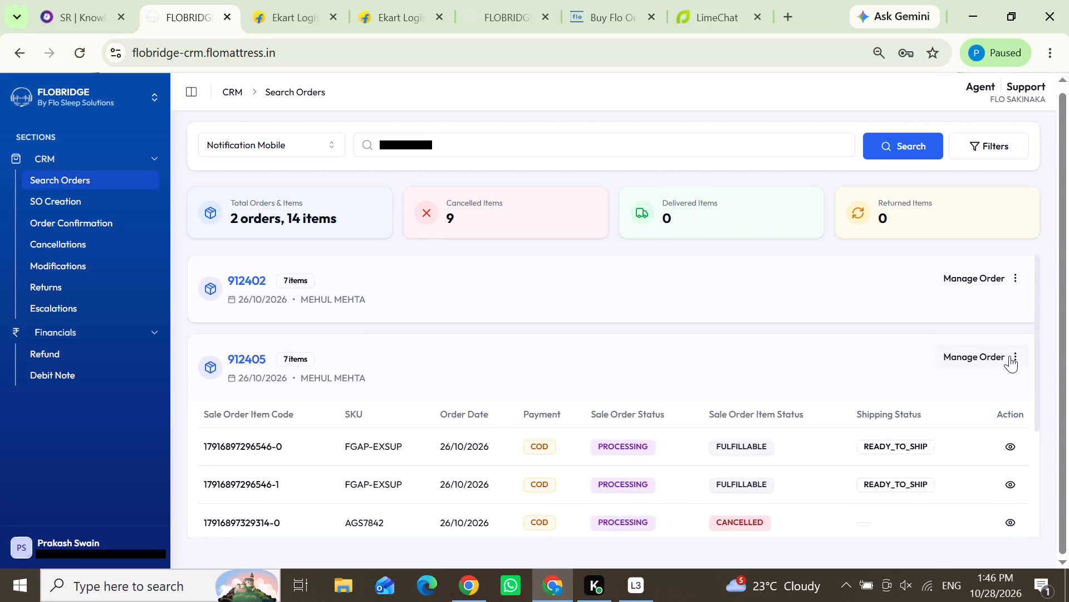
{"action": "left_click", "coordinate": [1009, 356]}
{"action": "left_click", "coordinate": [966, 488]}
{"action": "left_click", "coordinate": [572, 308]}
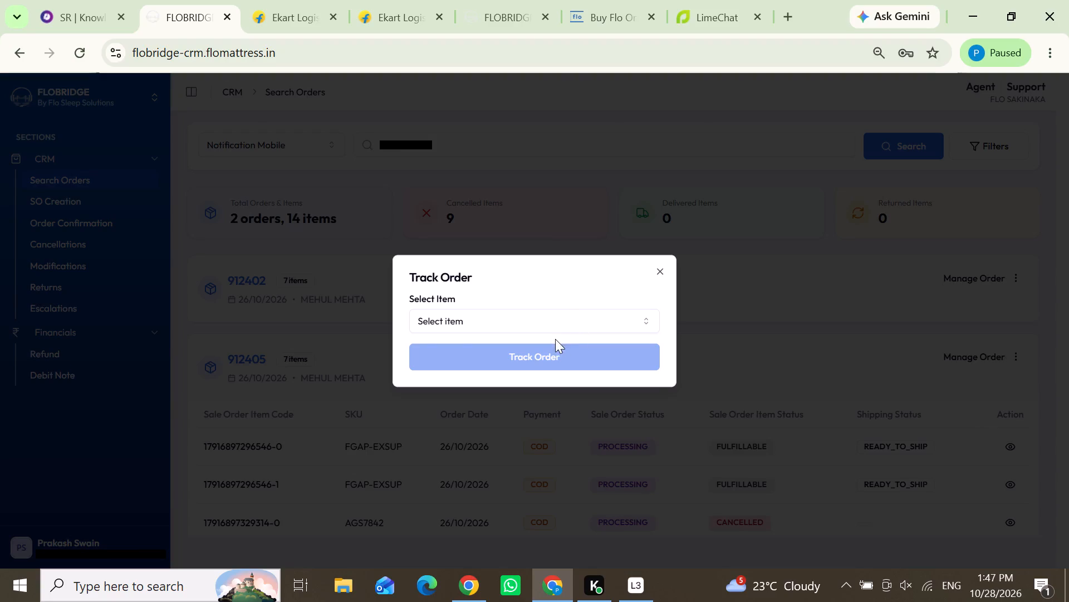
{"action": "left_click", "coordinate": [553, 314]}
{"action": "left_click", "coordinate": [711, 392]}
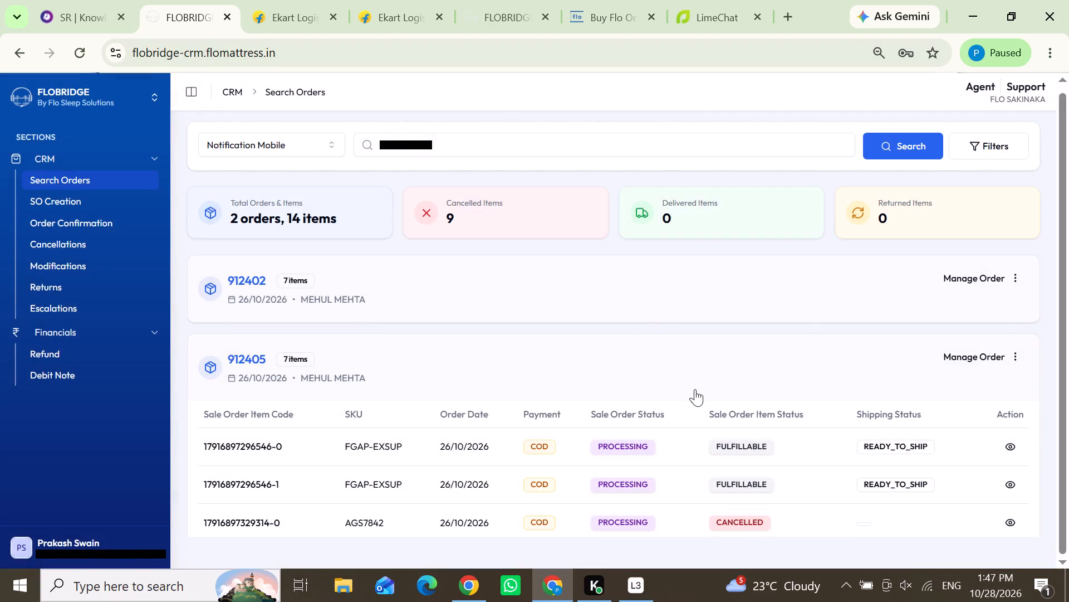
{"action": "left_click", "coordinate": [646, 371]}
{"action": "scroll", "coordinate": [646, 370], "scroll_direction": "down", "scroll_amount": 1}
{"action": "left_click", "coordinate": [643, 297]}
{"action": "left_click", "coordinate": [643, 297]}
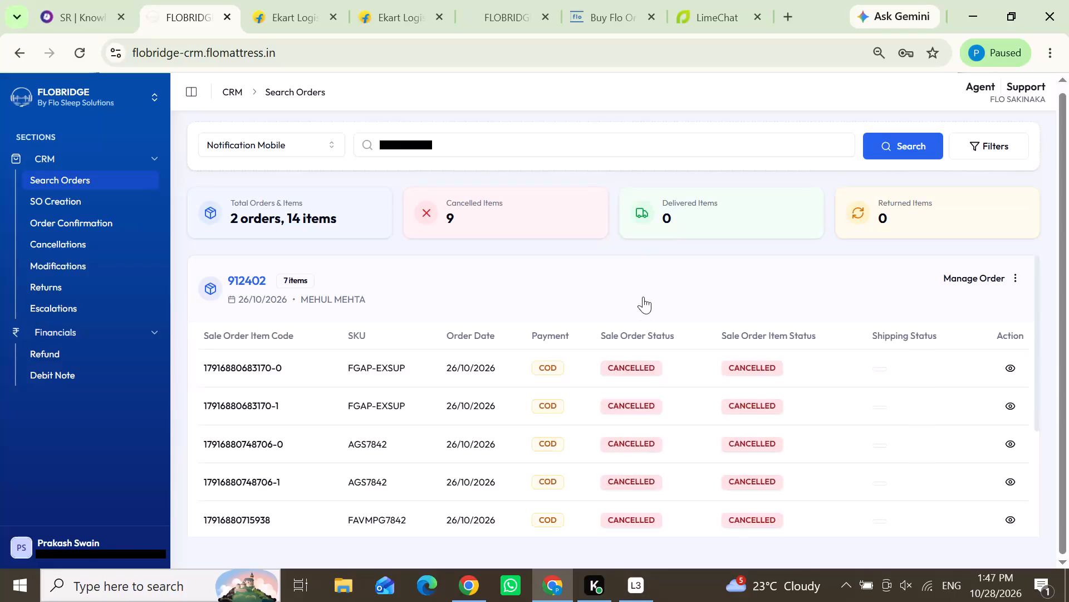
{"action": "left_click", "coordinate": [615, 383]}
{"action": "scroll", "coordinate": [615, 383], "scroll_direction": "down", "scroll_amount": 2}
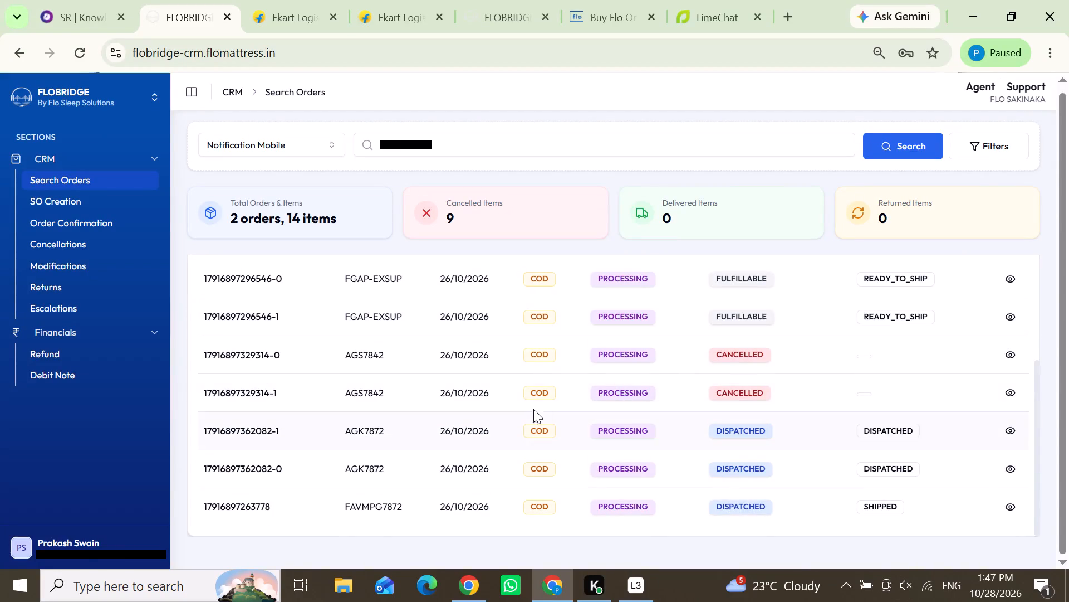
{"action": "left_click", "coordinate": [1005, 357]}
{"action": "left_click", "coordinate": [399, 315]}
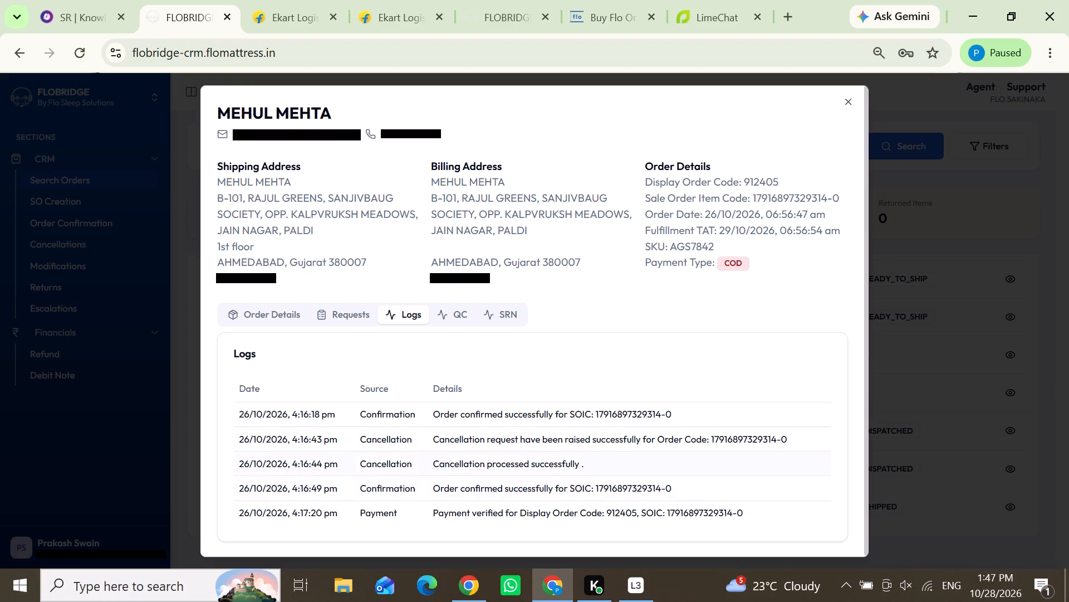
{"action": "left_click_drag", "start_coordinate": [433, 435], "coordinate": [795, 438]}
{"action": "left_click", "coordinate": [795, 485]}
{"action": "left_click_drag", "start_coordinate": [607, 467], "coordinate": [429, 466]}
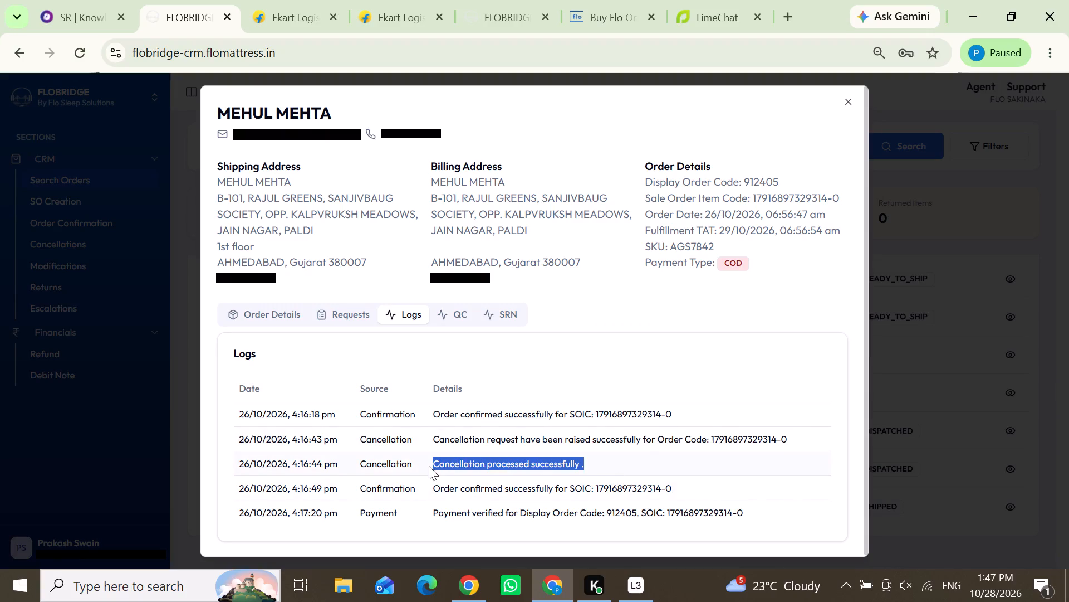
{"action": "left_click_drag", "start_coordinate": [429, 466], "coordinate": [429, 465]}
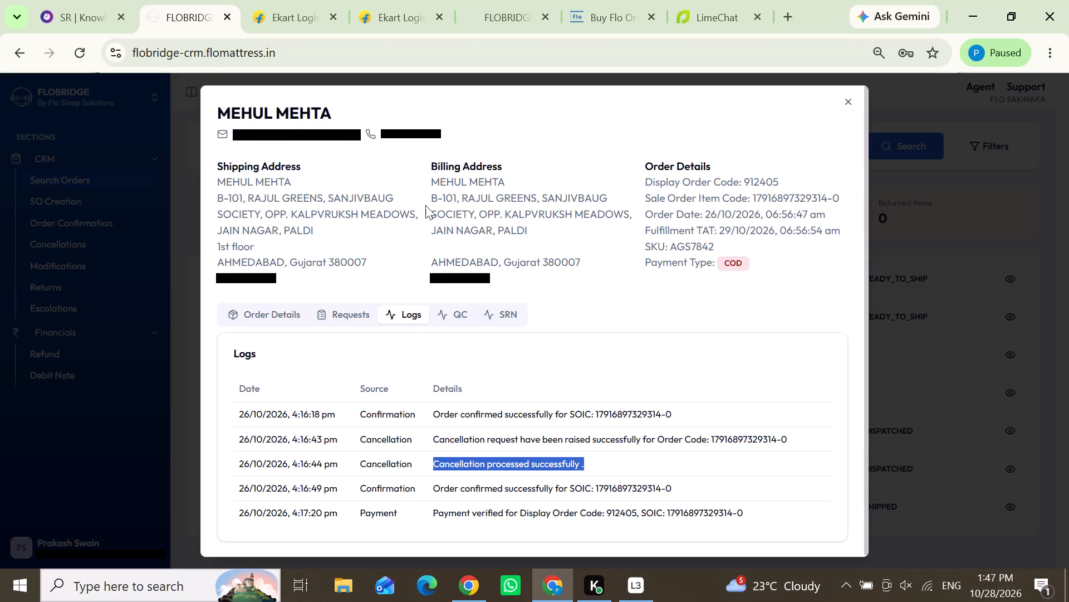
{"action": "left_click", "coordinate": [850, 101]}
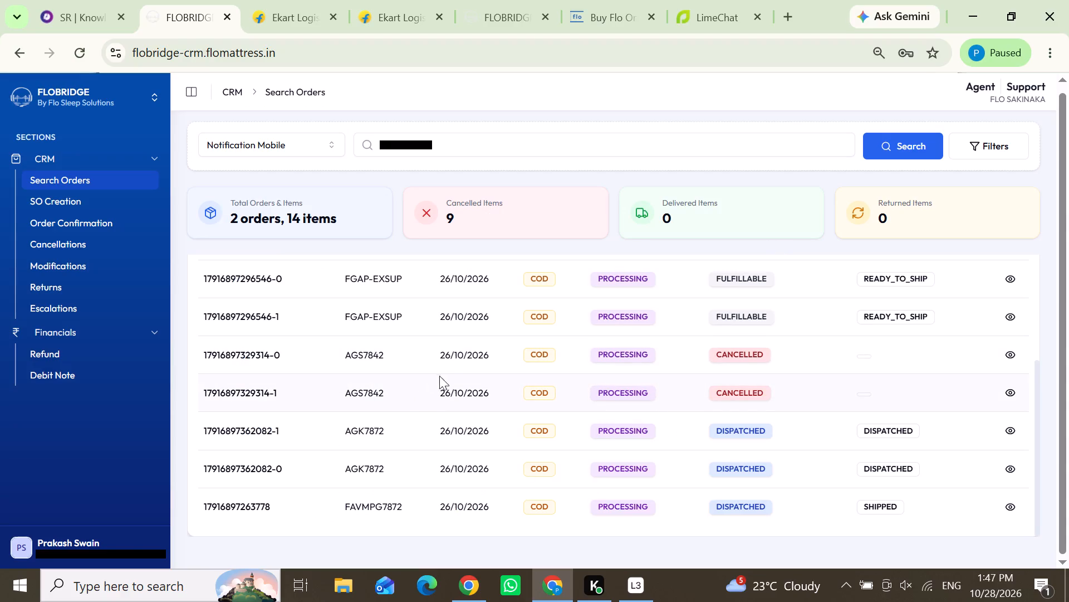
{"action": "left_click_drag", "start_coordinate": [439, 357], "coordinate": [485, 355]}
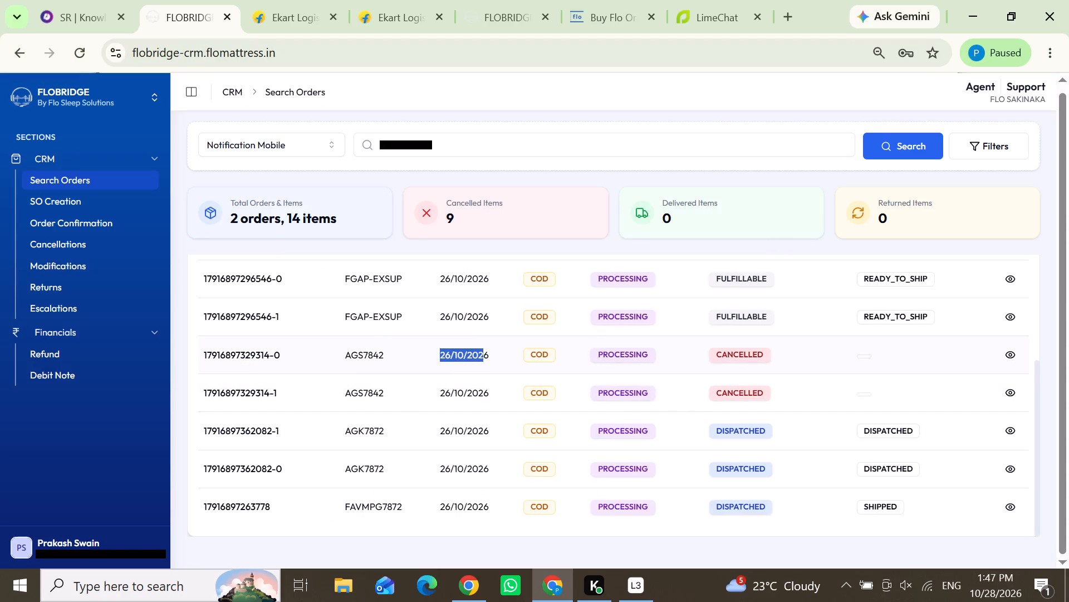
{"action": "left_click_drag", "start_coordinate": [485, 355], "coordinate": [463, 354]}
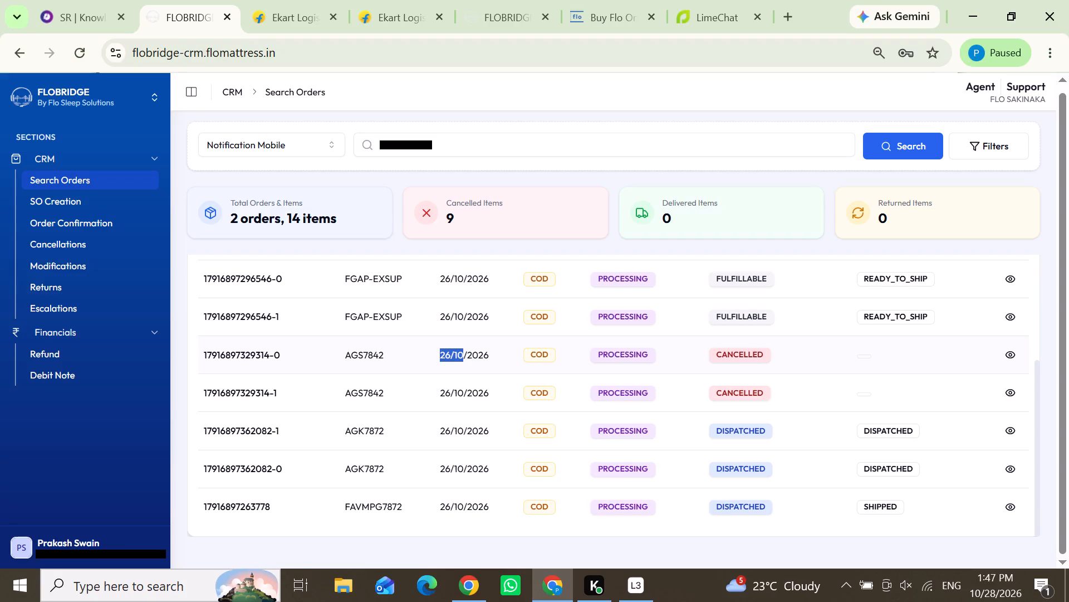
{"action": "left_click_drag", "start_coordinate": [463, 354], "coordinate": [431, 355]}
{"action": "left_click_drag", "start_coordinate": [431, 355], "coordinate": [488, 348]}
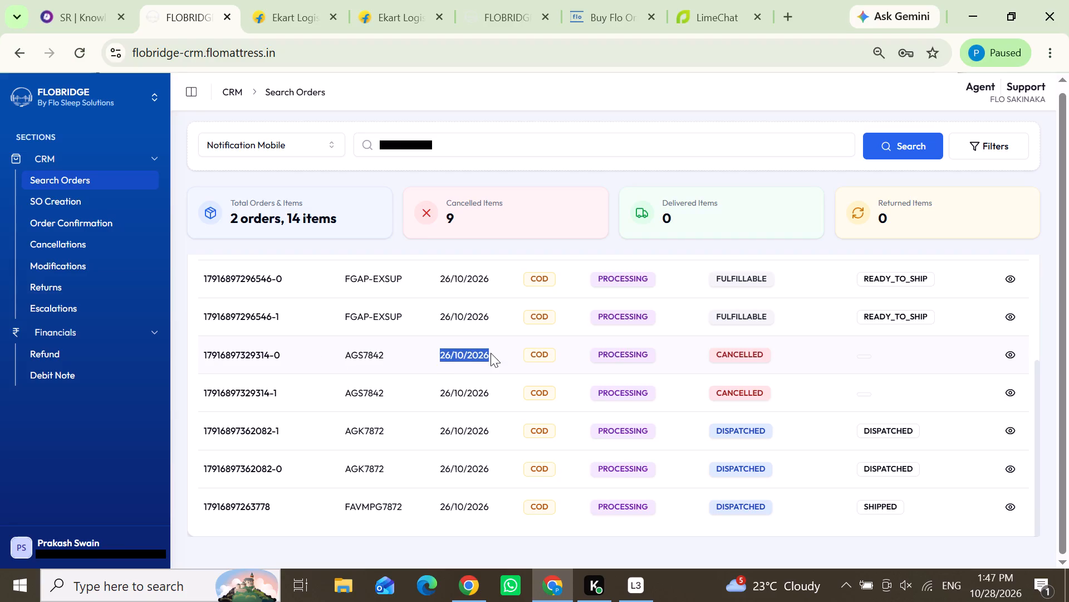
{"action": "left_click", "coordinate": [493, 367]}
{"action": "scroll", "coordinate": [517, 357], "scroll_direction": "up", "scroll_amount": 1}
{"action": "left_click", "coordinate": [576, 352]}
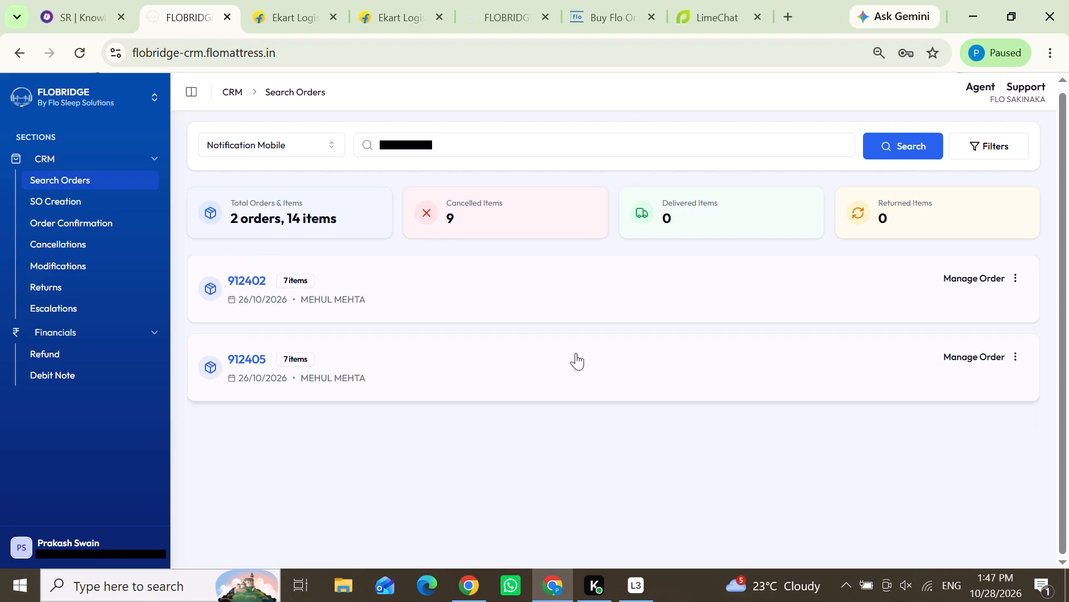
{"action": "left_click", "coordinate": [644, 356]}
Check the expected delivery date on the first Ekart tracking page and return to FLOBRIDGE.
{"action": "left_click", "coordinate": [298, 10]}
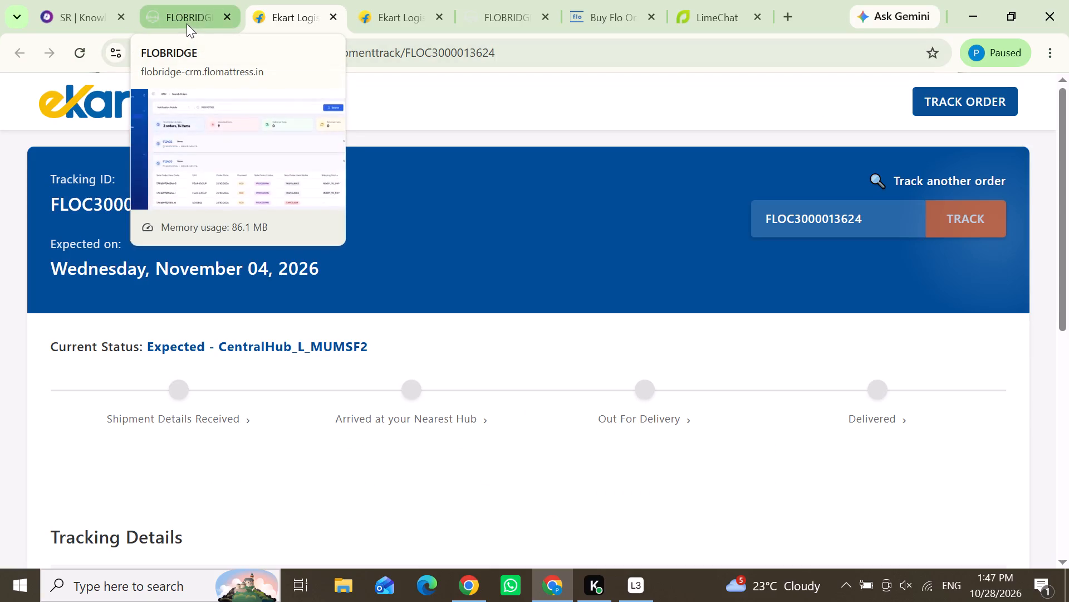
{"action": "left_click", "coordinate": [192, 10]}
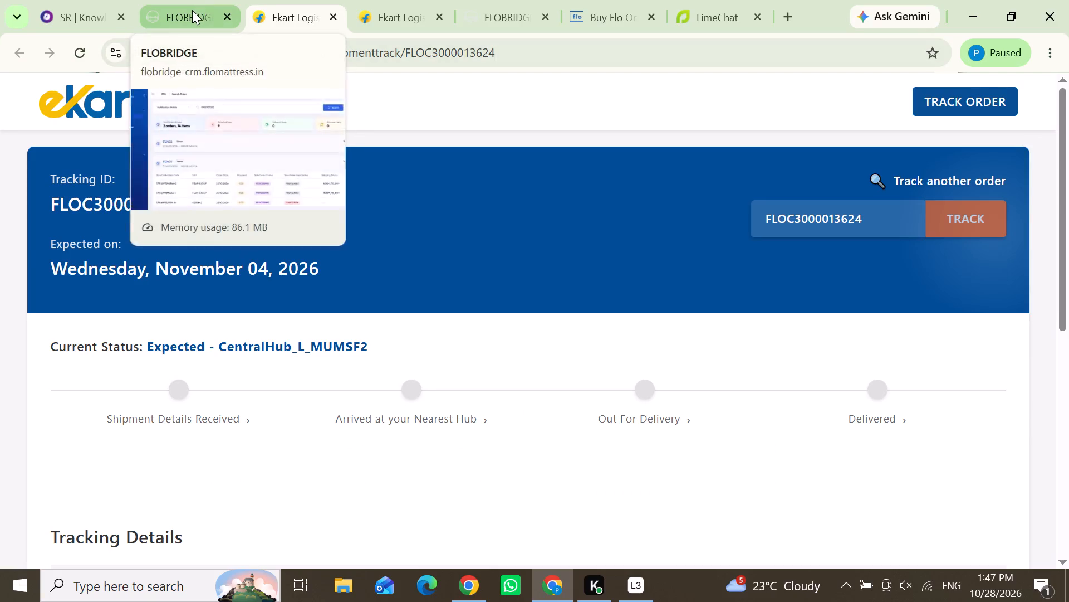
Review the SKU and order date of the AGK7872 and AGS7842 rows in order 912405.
{"action": "scroll", "coordinate": [474, 361], "scroll_direction": "down", "scroll_amount": 3}
{"action": "scroll", "coordinate": [482, 417], "scroll_direction": "down", "scroll_amount": 2}
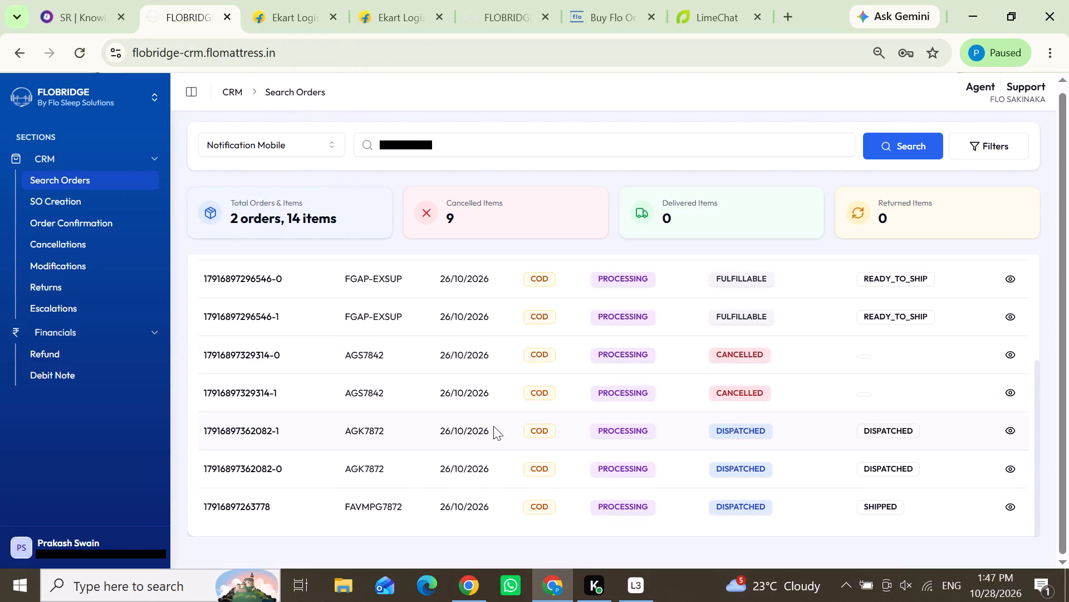
{"action": "left_click_drag", "start_coordinate": [505, 431], "coordinate": [408, 434]}
{"action": "left_click", "coordinate": [402, 448]}
{"action": "left_click_drag", "start_coordinate": [496, 403], "coordinate": [414, 392]}
{"action": "left_click", "coordinate": [400, 406]}
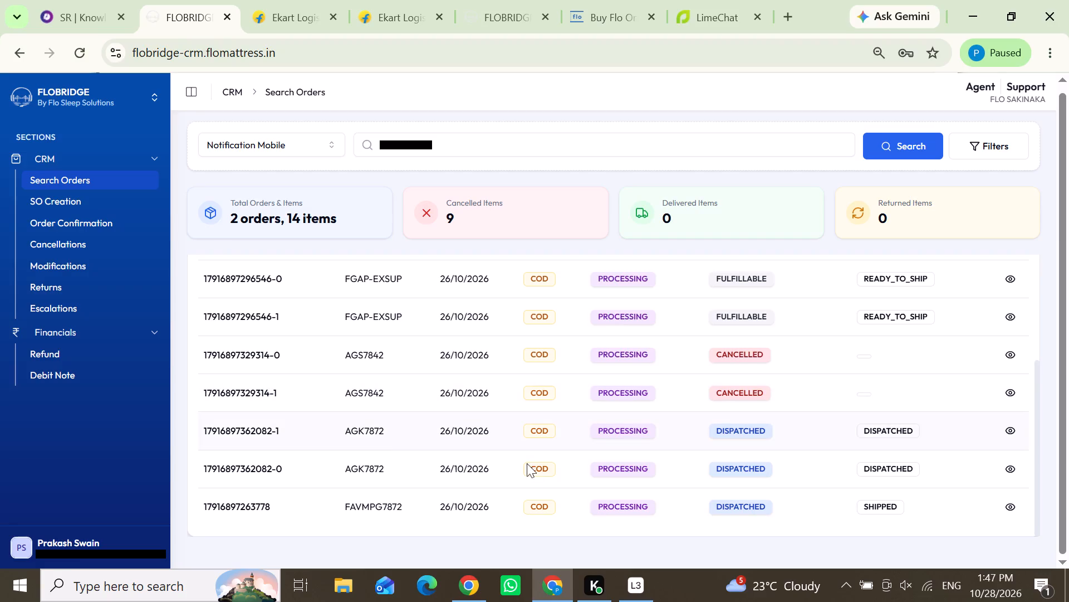
{"action": "scroll", "coordinate": [606, 532], "scroll_direction": "down", "scroll_amount": 3}
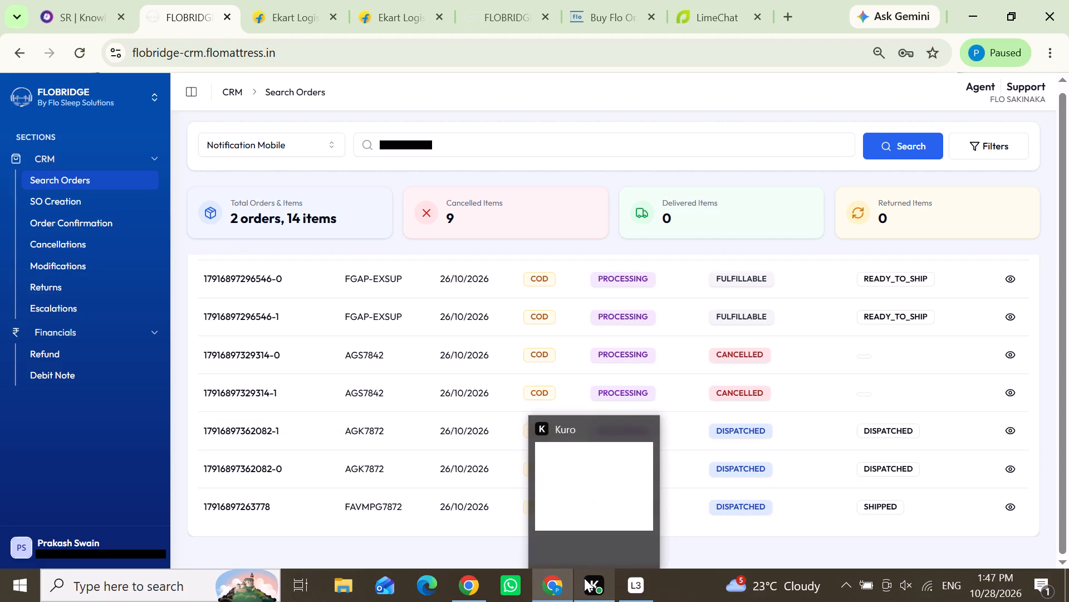
Switch to Loggy3, look through the recorded sessions for October 27, and minimize it.
{"action": "left_click", "coordinate": [639, 586]}
{"action": "scroll", "coordinate": [655, 380], "scroll_direction": "down", "scroll_amount": 3}
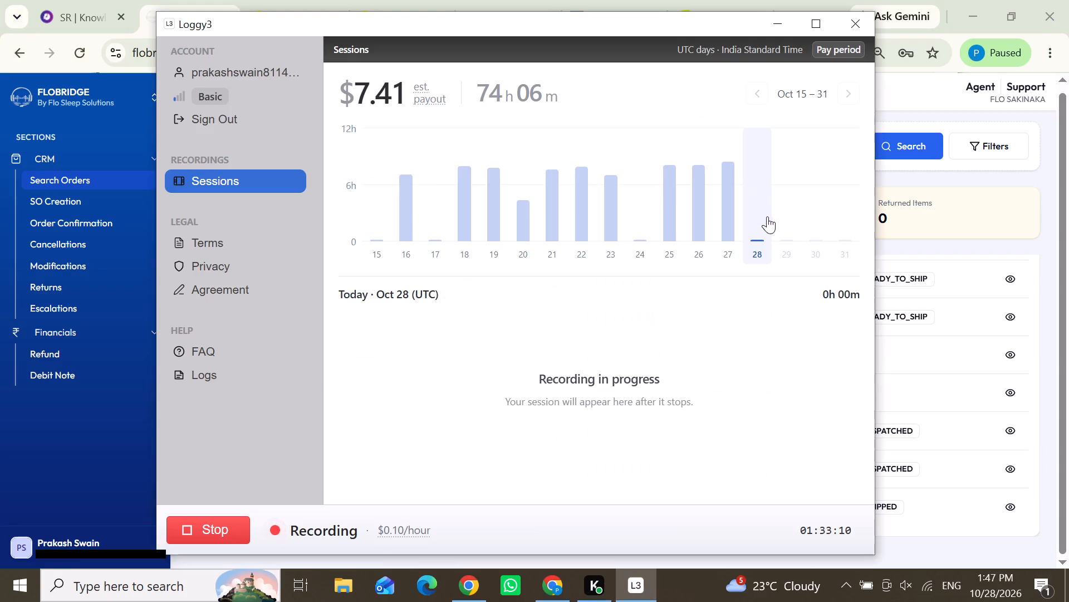
{"action": "left_click", "coordinate": [725, 187]}
{"action": "scroll", "coordinate": [757, 372], "scroll_direction": "down", "scroll_amount": 4}
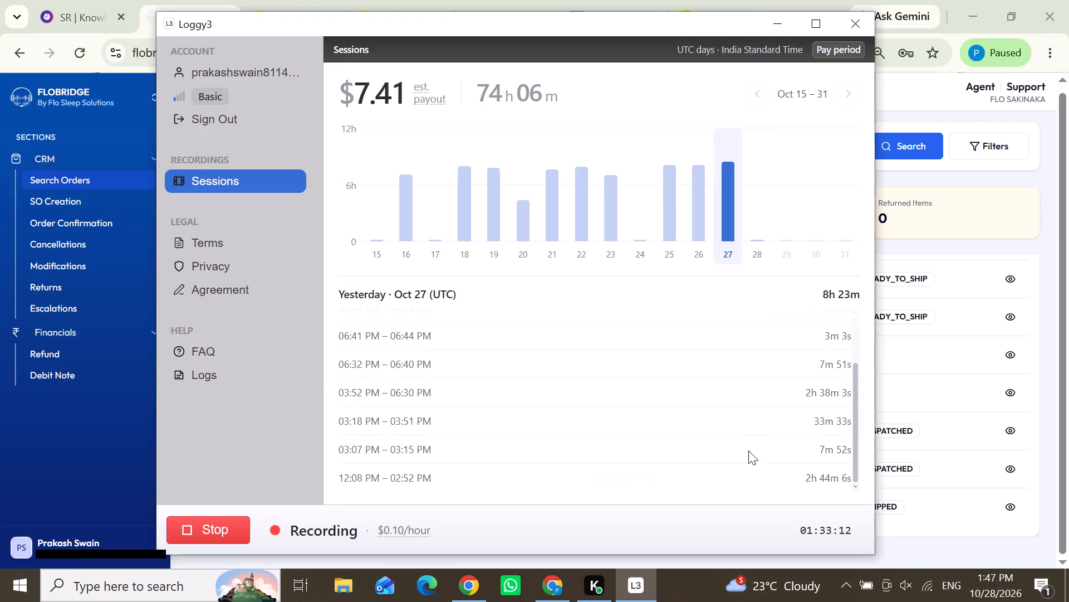
{"action": "scroll", "coordinate": [741, 404], "scroll_direction": "up", "scroll_amount": 3}
{"action": "left_click", "coordinate": [774, 28]}
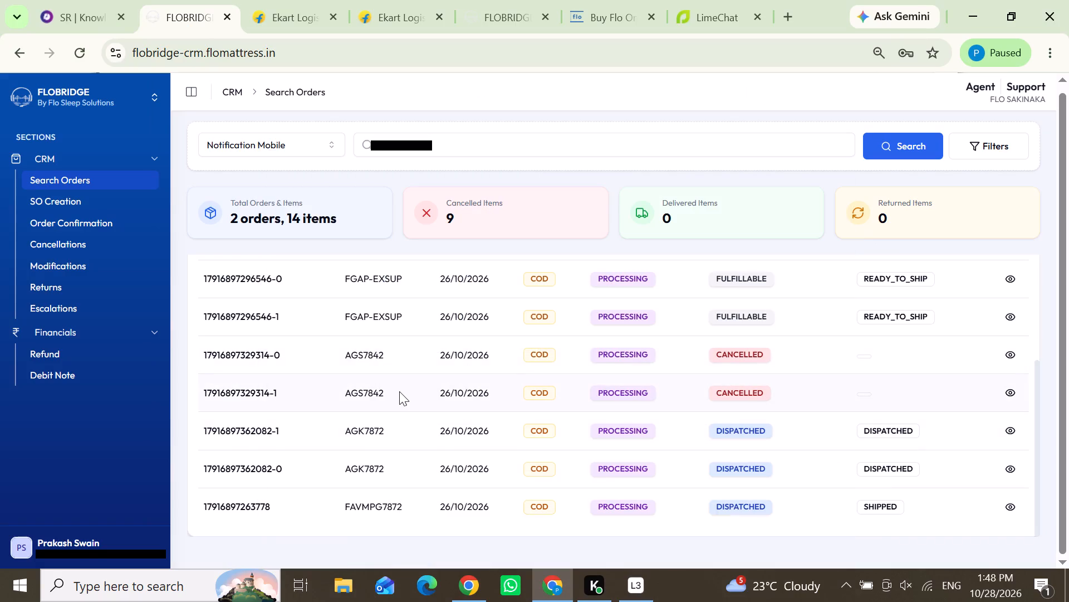
{"action": "left_click_drag", "start_coordinate": [394, 394], "coordinate": [291, 393]}
{"action": "left_click", "coordinate": [306, 407]}
{"action": "left_click_drag", "start_coordinate": [429, 347], "coordinate": [325, 342]}
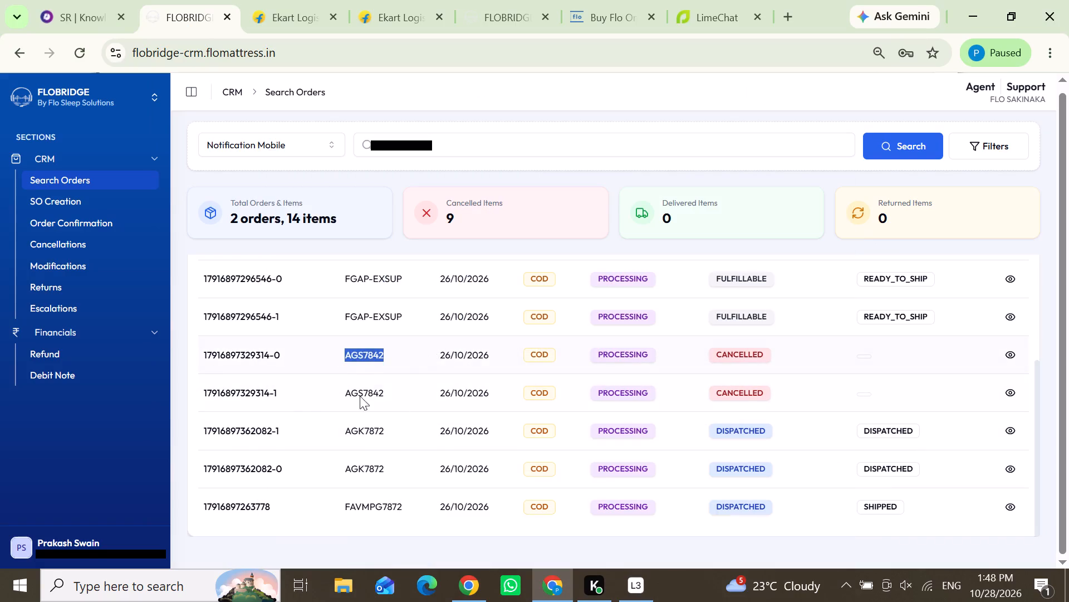
{"action": "left_click", "coordinate": [430, 375]}
{"action": "scroll", "coordinate": [625, 374], "scroll_direction": "up", "scroll_amount": 1}
{"action": "left_click", "coordinate": [551, 372]}
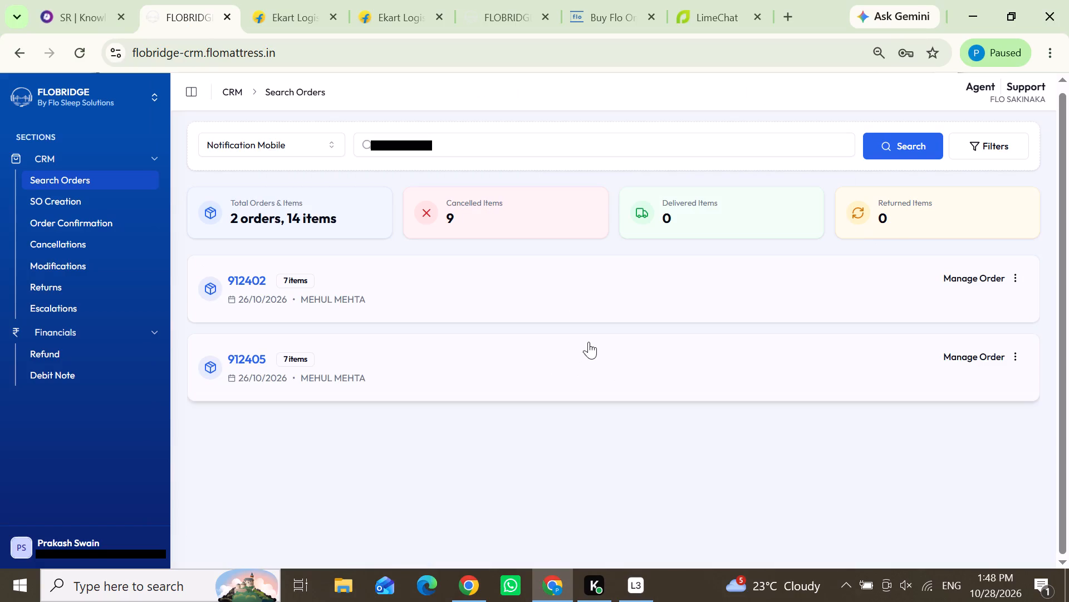
Close the two Ekart Logistics tracking tabs.
{"action": "left_click", "coordinate": [561, 293]}
{"action": "left_click", "coordinate": [329, 16]}
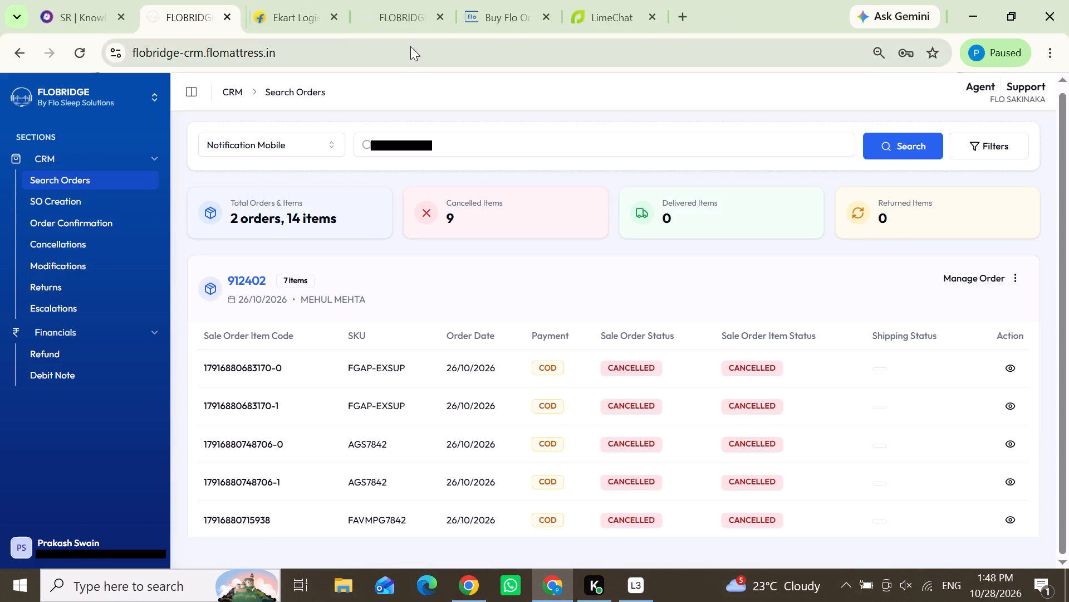
{"action": "left_click", "coordinate": [332, 16]}
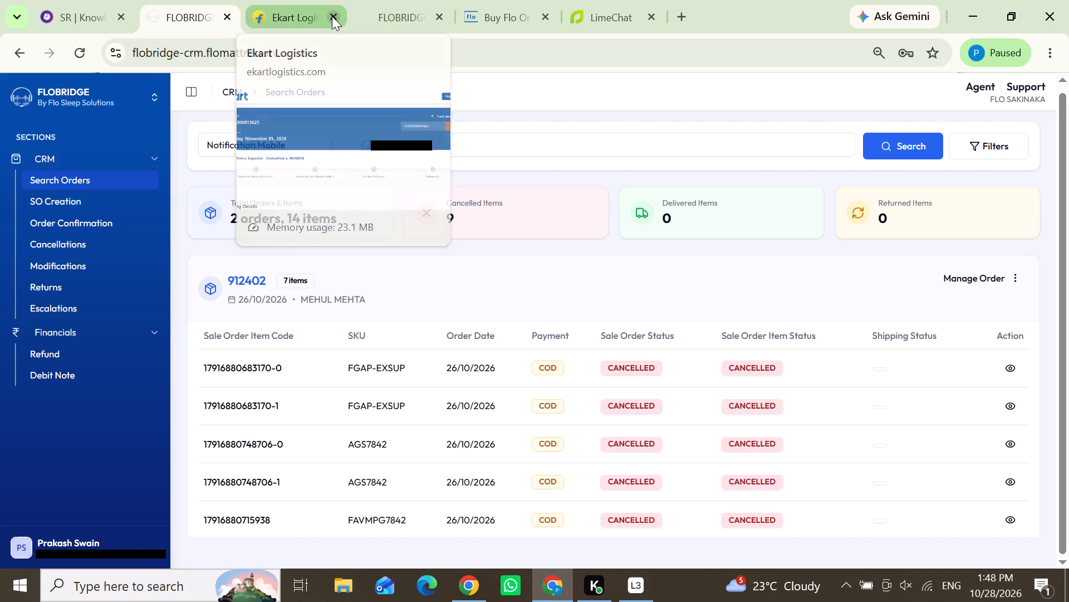
Review the item rows of orders 912402 and 912405 once more.
{"action": "left_click", "coordinate": [419, 291]}
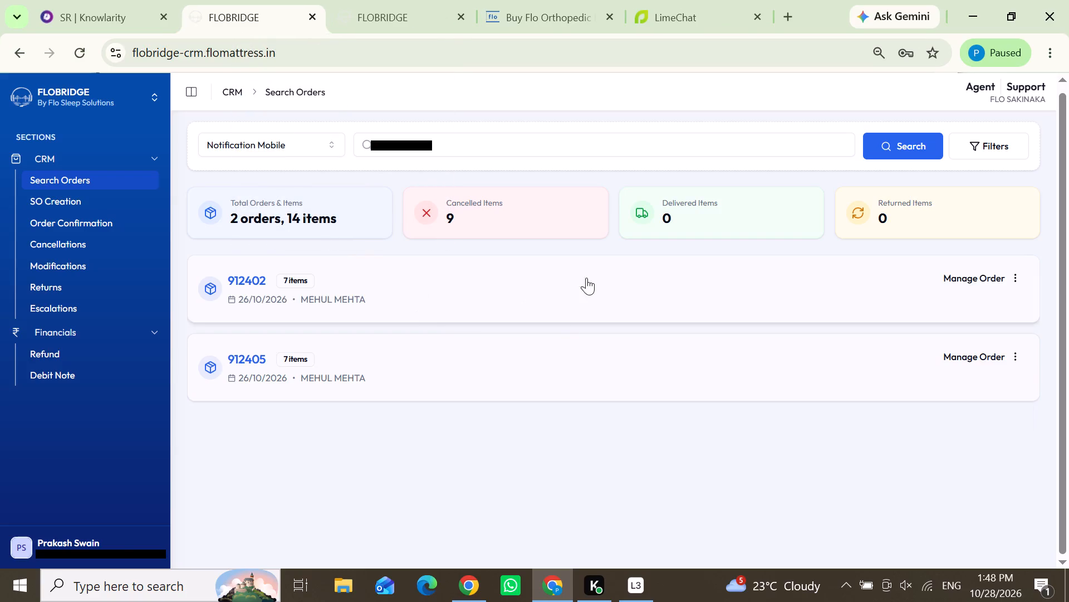
{"action": "left_click", "coordinate": [443, 290]}
{"action": "scroll", "coordinate": [515, 298], "scroll_direction": "down", "scroll_amount": 3}
{"action": "scroll", "coordinate": [480, 304], "scroll_direction": "up", "scroll_amount": 1}
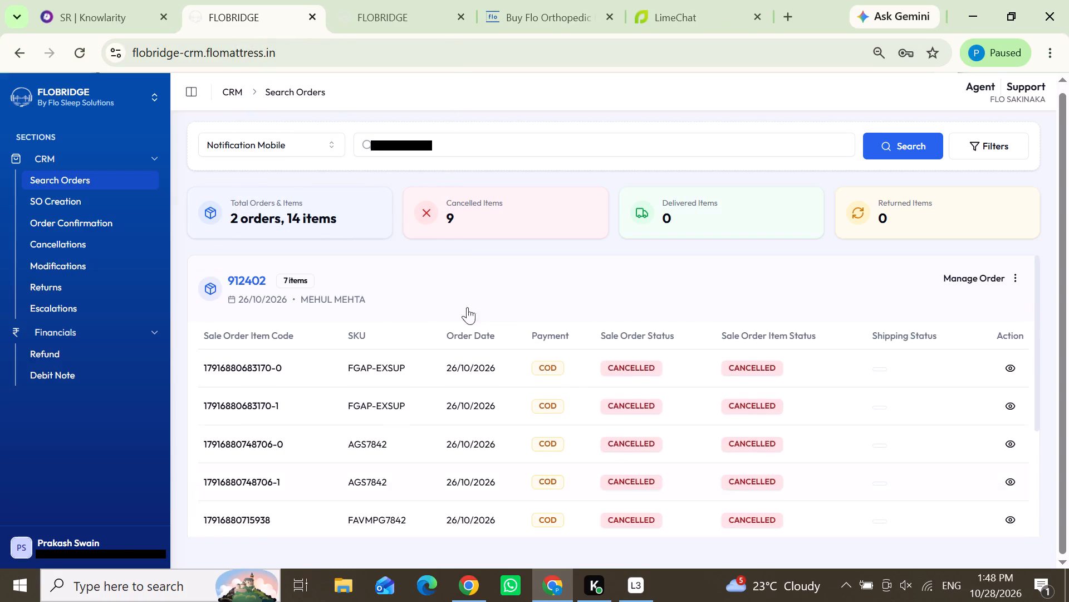
{"action": "left_click", "coordinate": [407, 282]}
{"action": "left_click", "coordinate": [477, 362]}
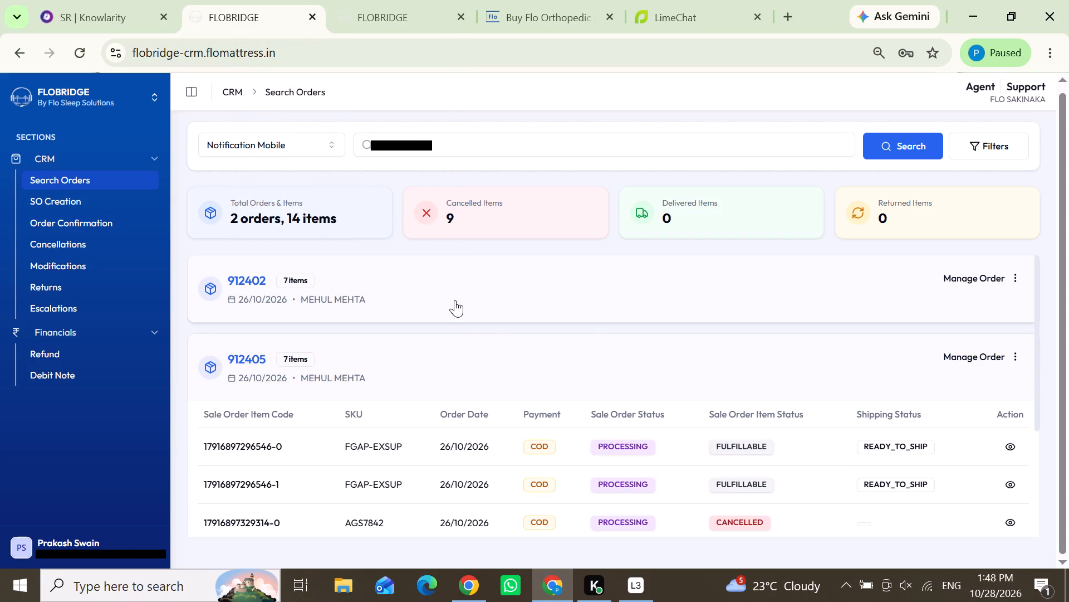
{"action": "left_click", "coordinate": [455, 300]}
{"action": "scroll", "coordinate": [501, 356], "scroll_direction": "down", "scroll_amount": 2}
{"action": "scroll", "coordinate": [501, 364], "scroll_direction": "up", "scroll_amount": 1}
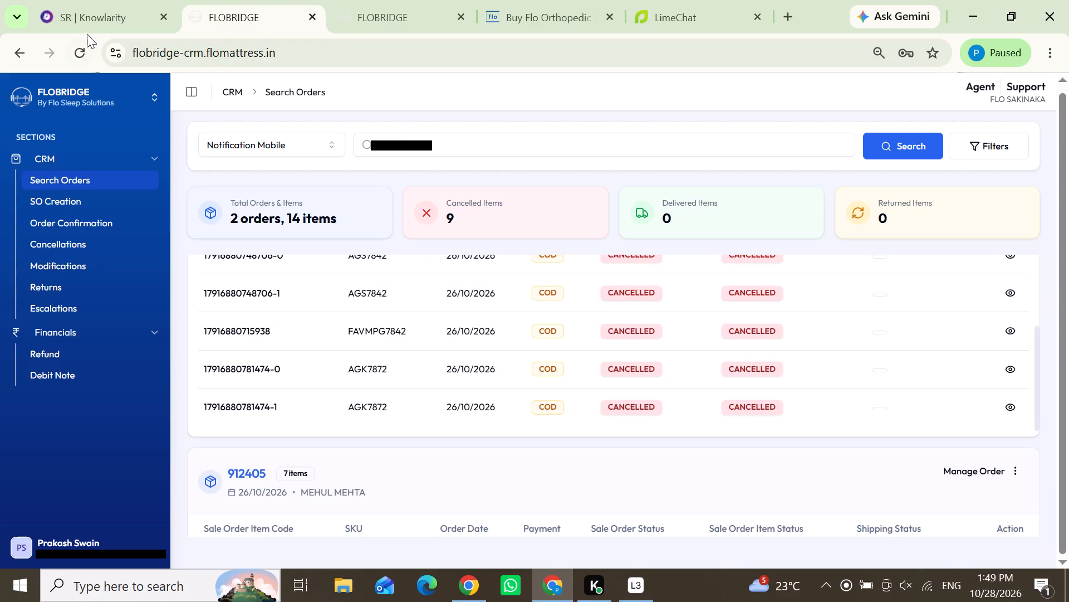
Copy the new caller's number from the ongoing Knowlarity call and search FLOBRIDGE by Notification Mobile with its prefix removed.
{"action": "left_click", "coordinate": [97, 7]}
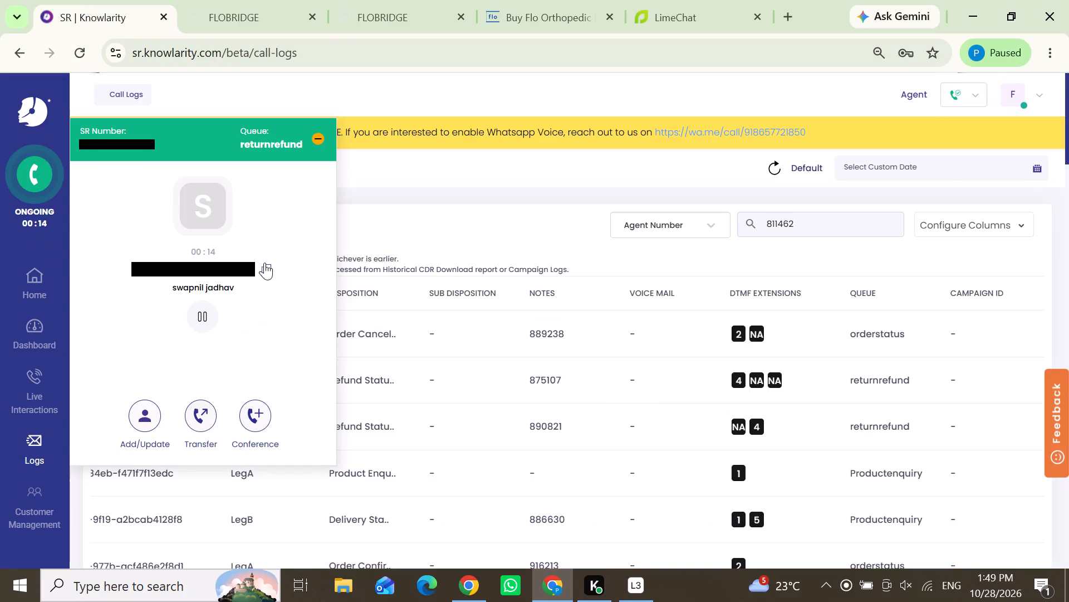
{"action": "left_click", "coordinate": [264, 263]}
{"action": "left_click", "coordinate": [213, 5]}
{"action": "left_click_drag", "start_coordinate": [443, 145], "coordinate": [212, 149]}
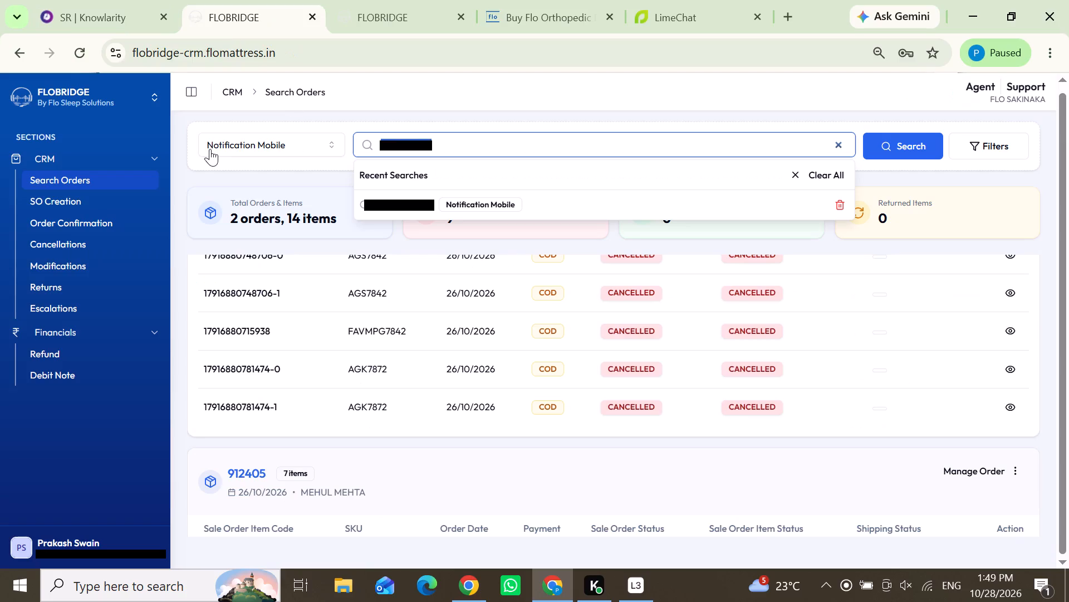
{"action": "key", "text": "ctrl+v"}
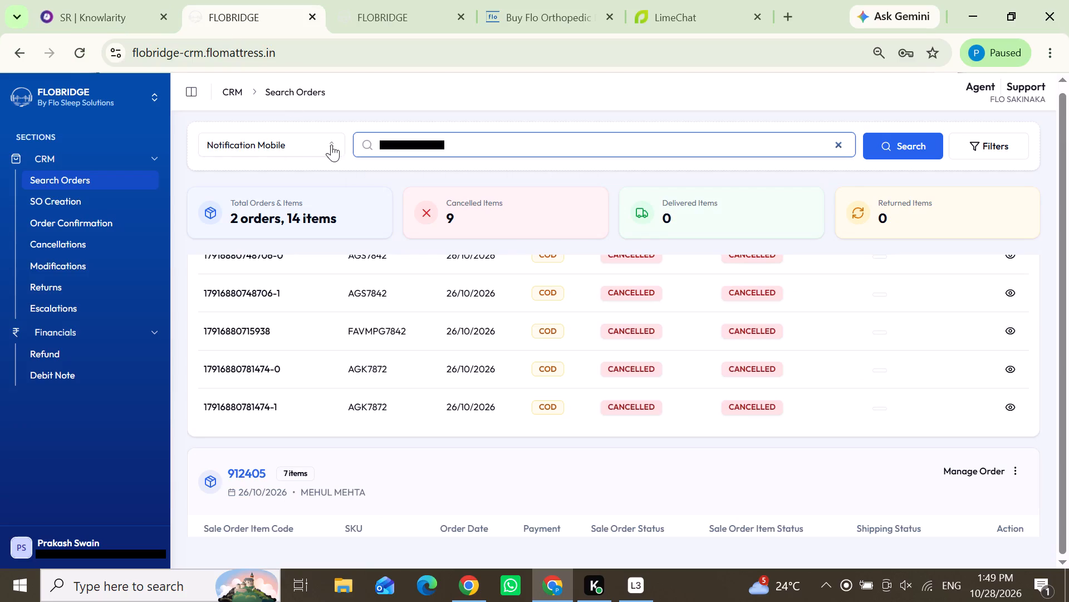
{"action": "left_click_drag", "start_coordinate": [392, 144], "coordinate": [357, 146]}
{"action": "key", "text": "BackSpace"}
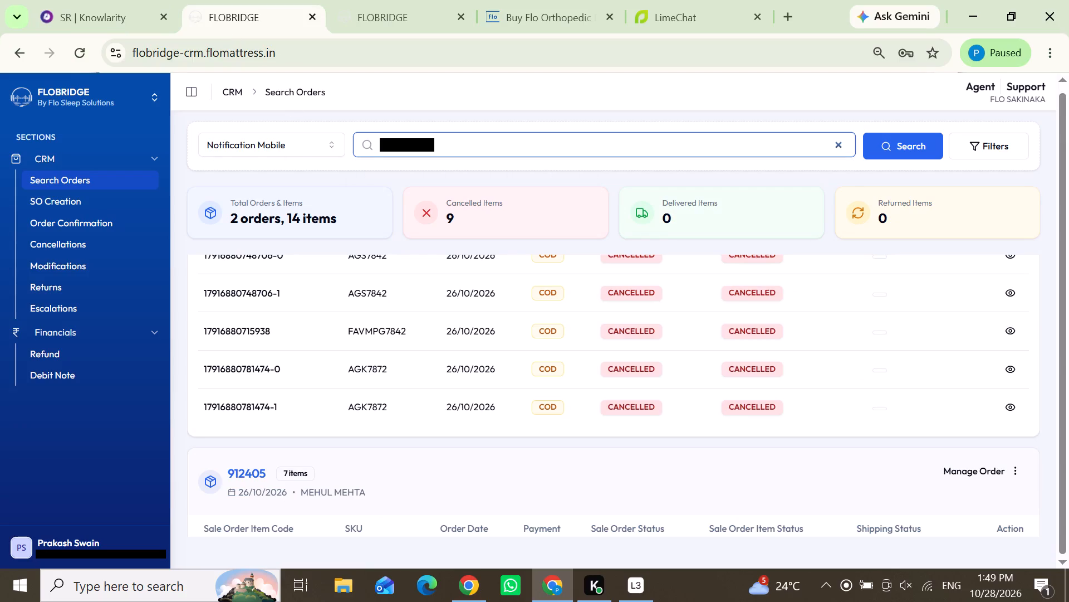
{"action": "key", "text": "Right"}
{"action": "key", "text": "BackSpace"}
{"action": "left_click", "coordinate": [895, 149]}
{"action": "left_click", "coordinate": [1001, 415]}
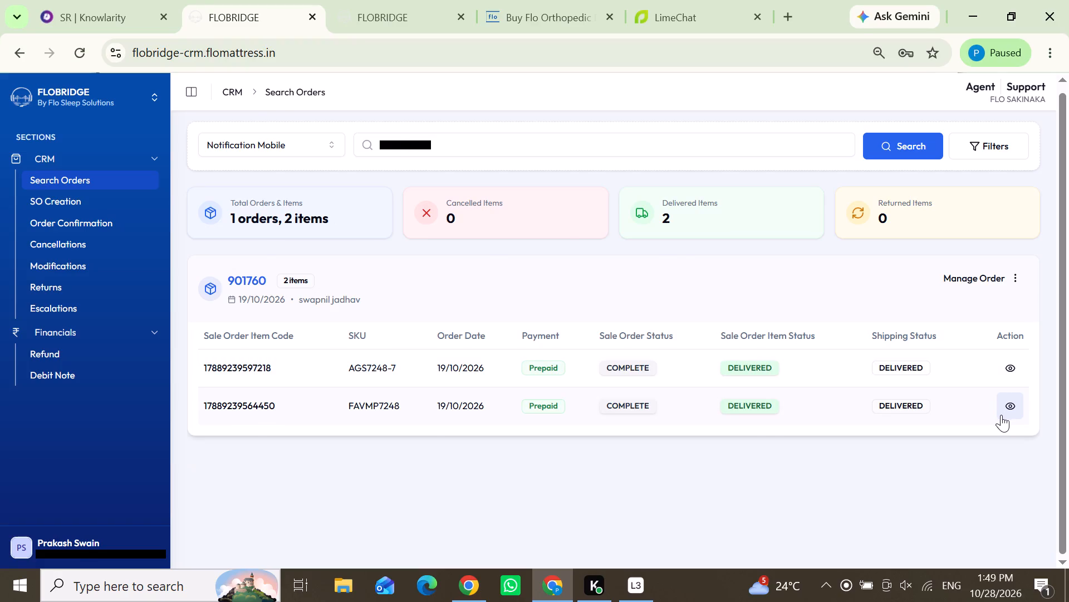
{"action": "left_click", "coordinate": [403, 301]}
{"action": "left_click", "coordinate": [361, 520]}
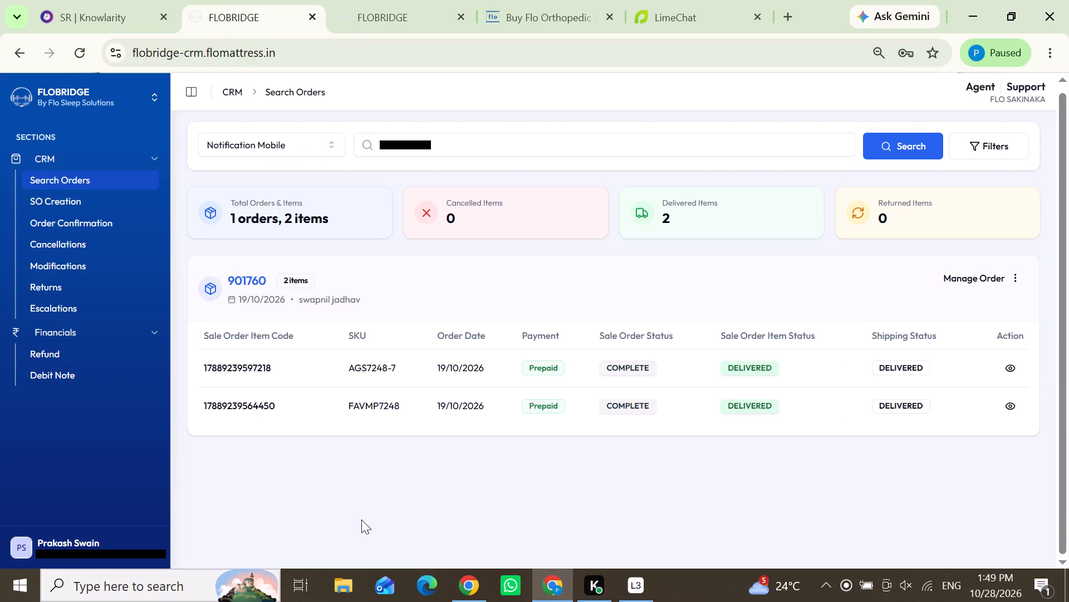
{"action": "left_click_drag", "start_coordinate": [405, 366], "coordinate": [328, 366]}
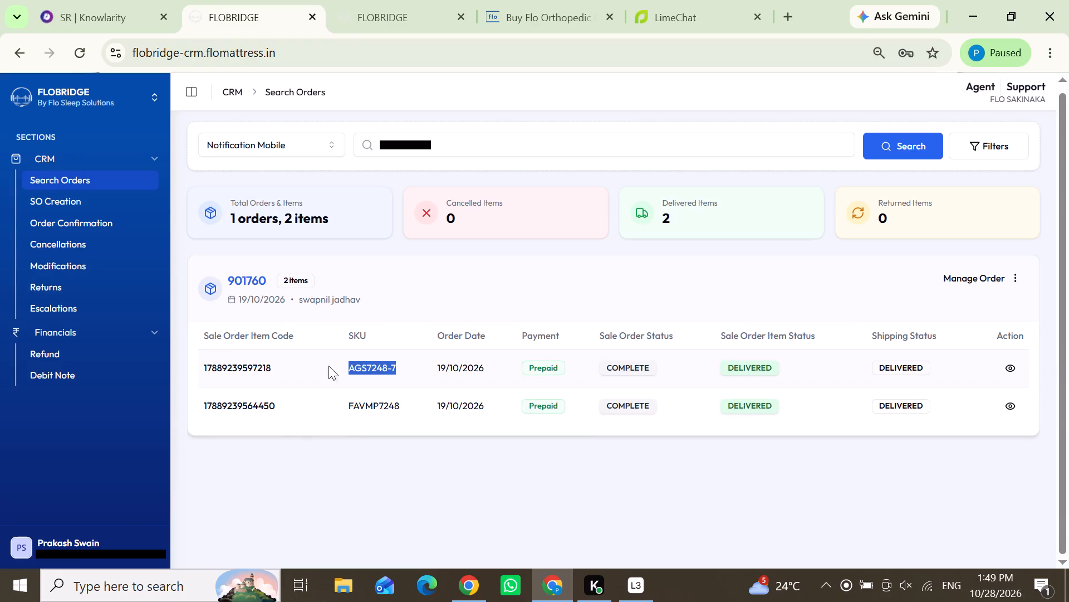
{"action": "left_click_drag", "start_coordinate": [328, 366], "coordinate": [328, 366]}
{"action": "left_click", "coordinate": [292, 435]}
{"action": "left_click_drag", "start_coordinate": [273, 278], "coordinate": [224, 277]}
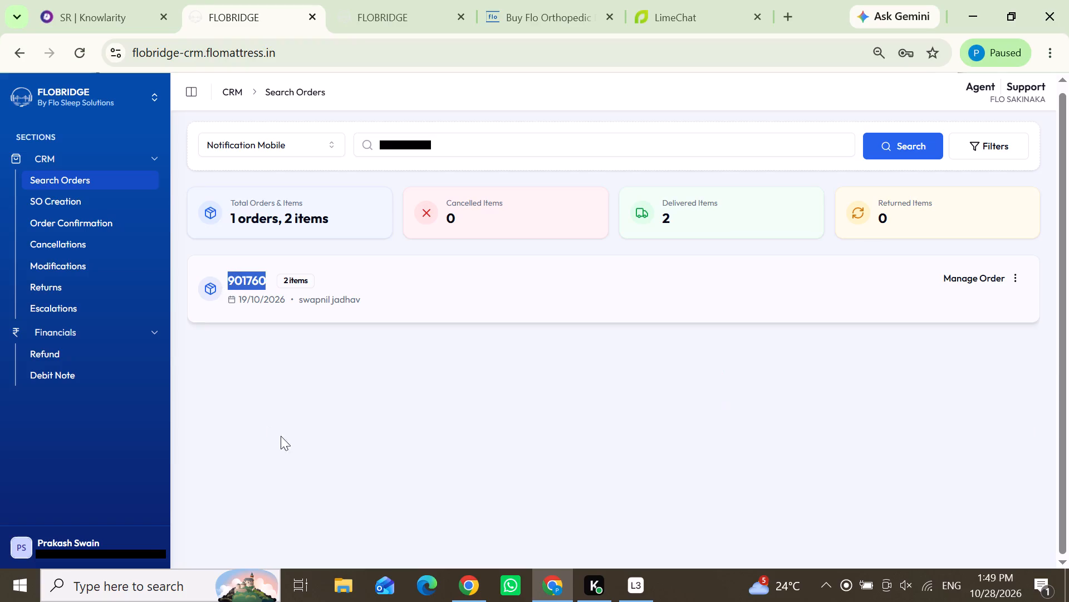
{"action": "key", "text": "ctrl+c"}
{"action": "left_click", "coordinate": [105, 0]}
{"action": "left_click", "coordinate": [146, 433]}
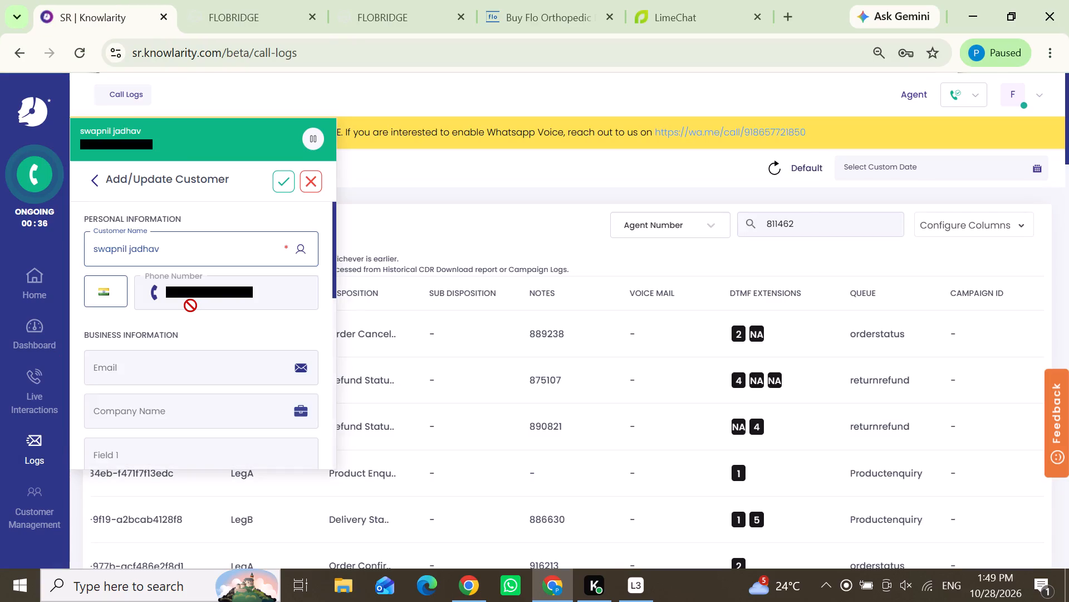
{"action": "scroll", "coordinate": [190, 305], "scroll_direction": "down", "scroll_amount": 1}
{"action": "left_click", "coordinate": [177, 360]}
{"action": "left_click", "coordinate": [186, 403]}
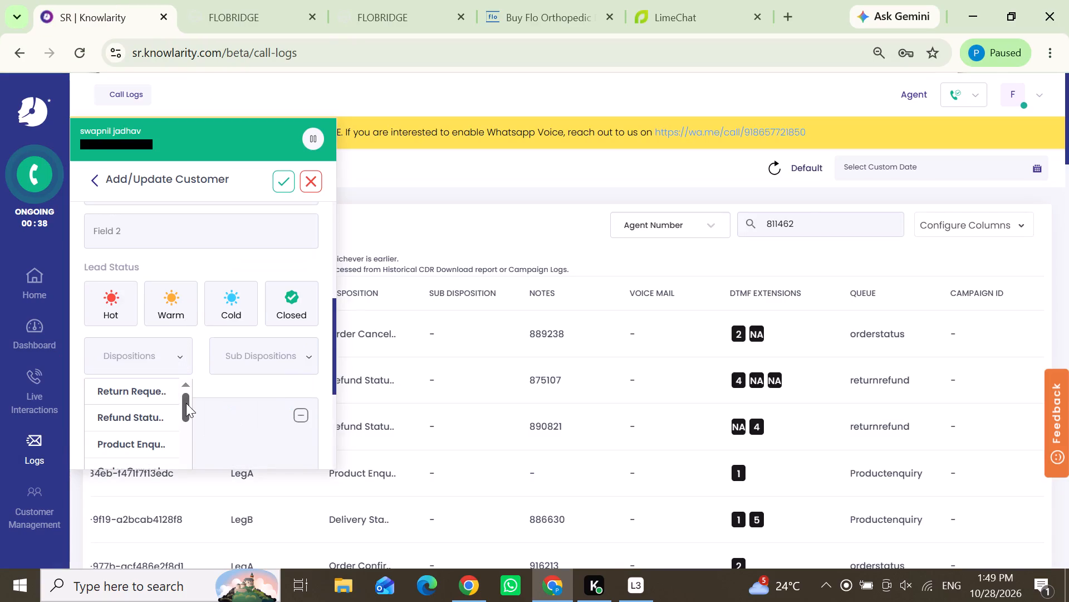
{"action": "left_click", "coordinate": [161, 385]}
{"action": "left_click", "coordinate": [145, 448]}
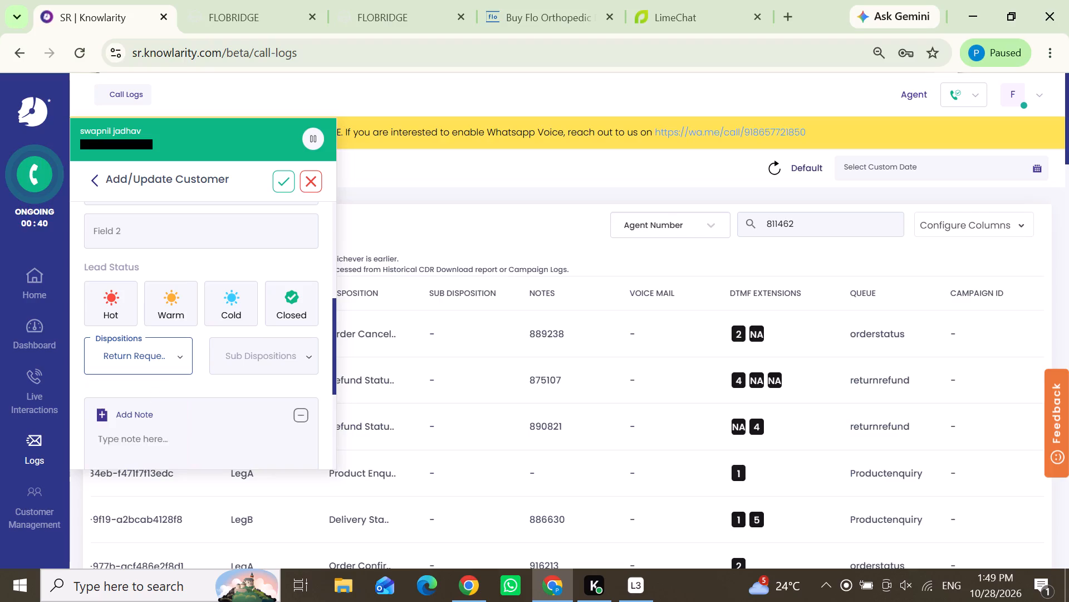
{"action": "key", "text": "ctrl+v"}
{"action": "left_click", "coordinate": [285, 180]}
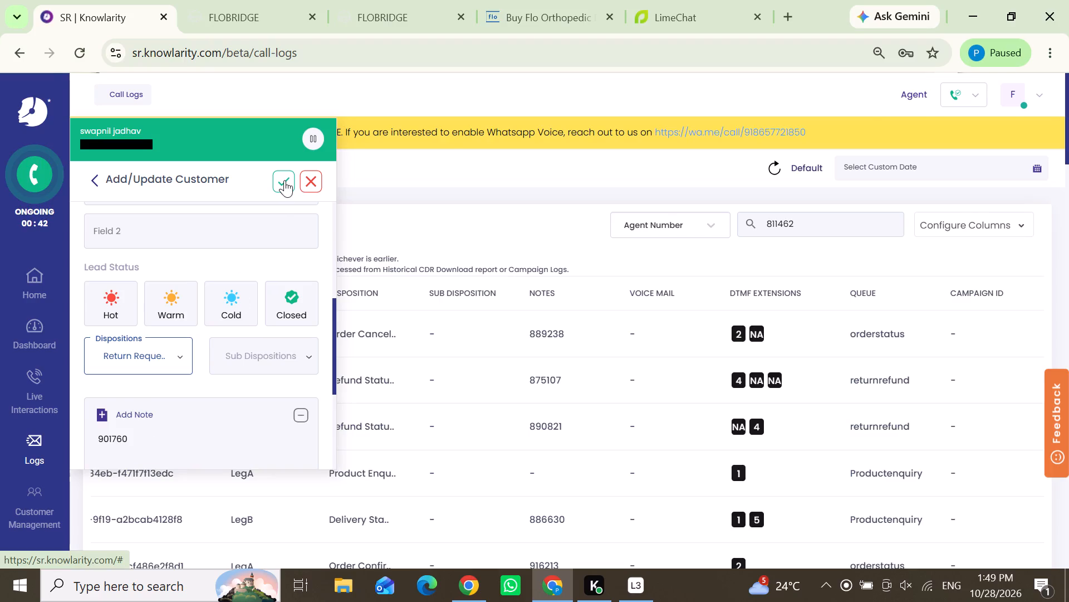
{"action": "left_click", "coordinate": [238, 0]}
{"action": "left_click", "coordinate": [445, 299]}
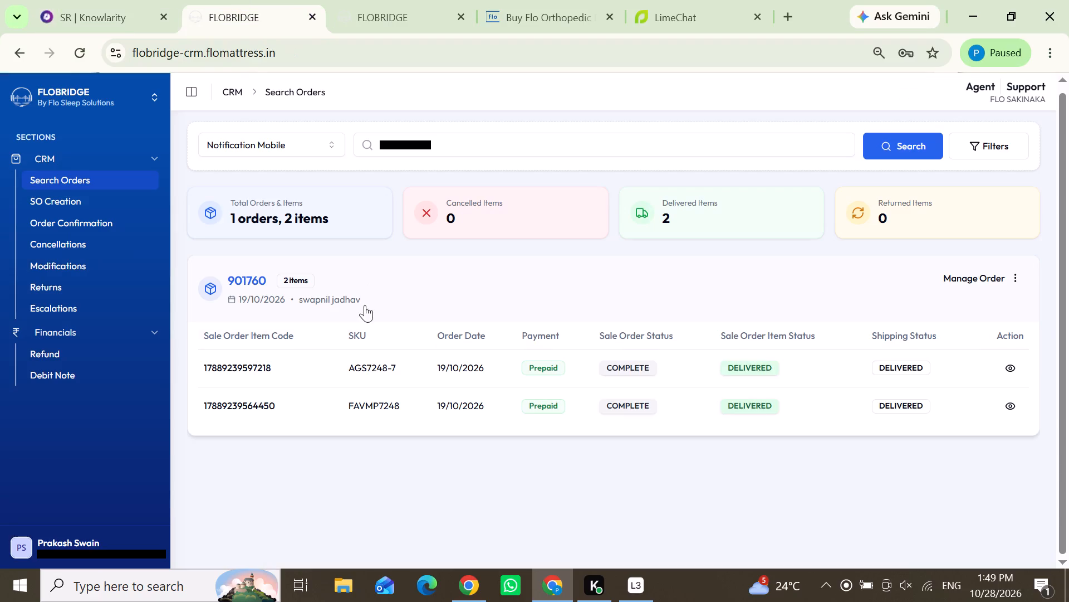
{"action": "left_click_drag", "start_coordinate": [362, 294], "coordinate": [336, 299]}
{"action": "left_click_drag", "start_coordinate": [336, 299], "coordinate": [361, 300]}
{"action": "left_click", "coordinate": [428, 304]}
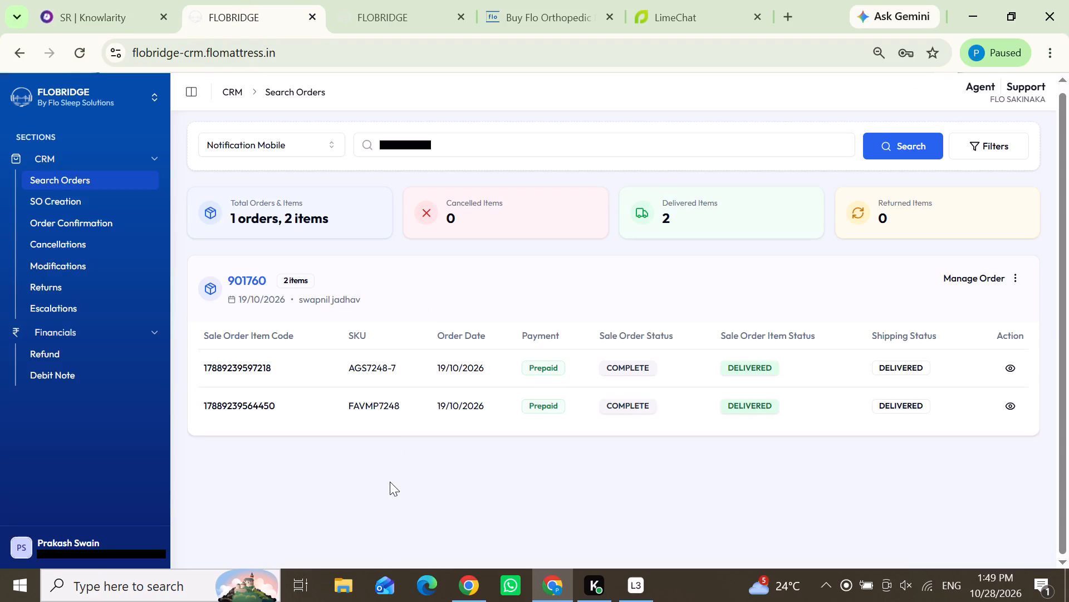
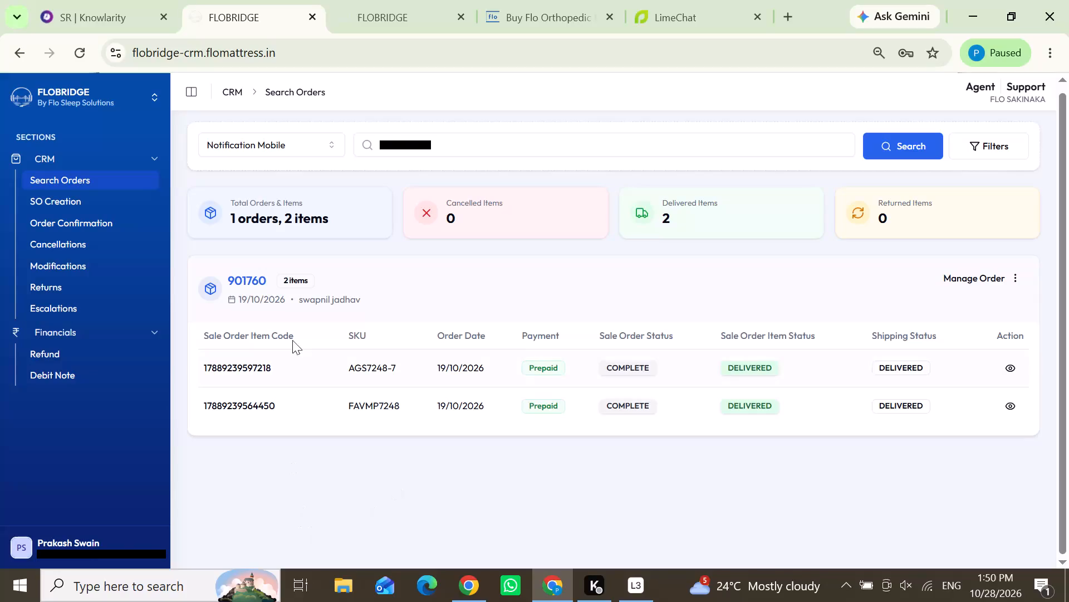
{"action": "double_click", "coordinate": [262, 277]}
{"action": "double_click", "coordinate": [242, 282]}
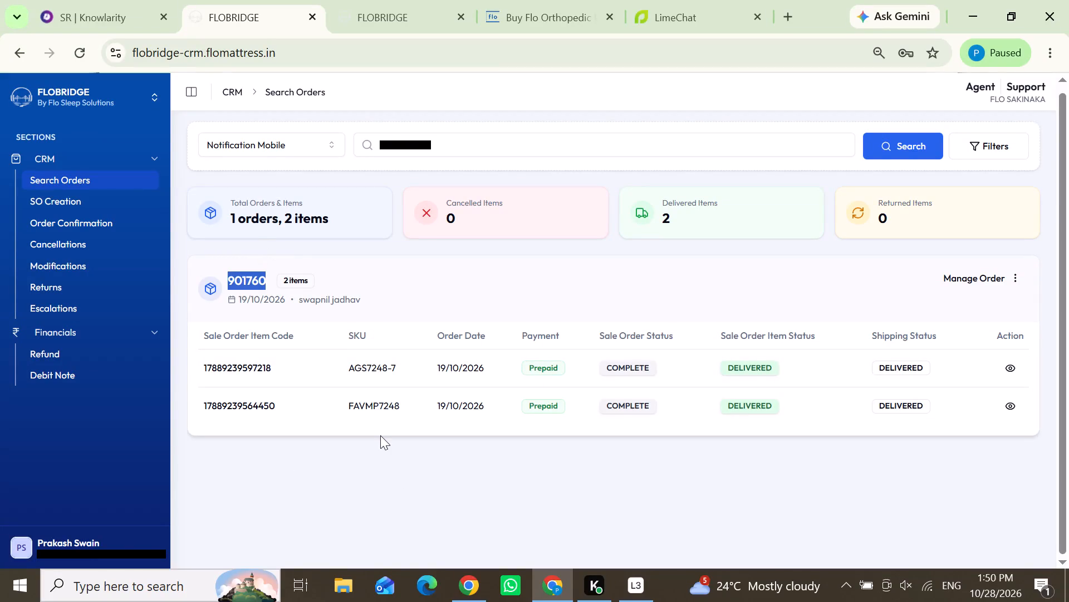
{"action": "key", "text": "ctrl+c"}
{"action": "left_click", "coordinate": [416, 1]}
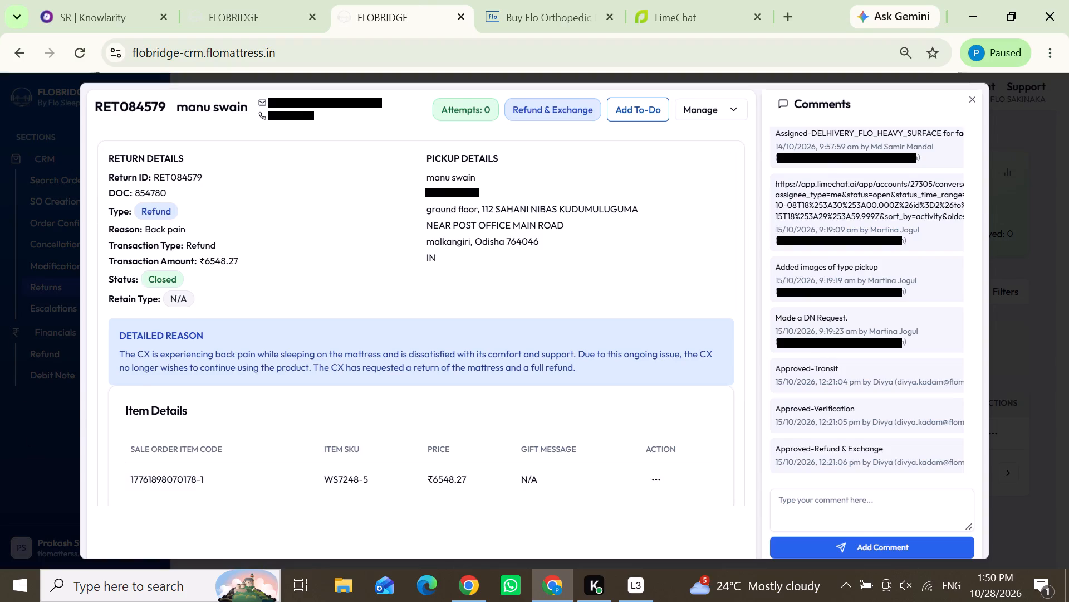
{"action": "scroll", "coordinate": [456, 410], "scroll_direction": "down", "scroll_amount": 3}
{"action": "left_click", "coordinate": [231, 393]}
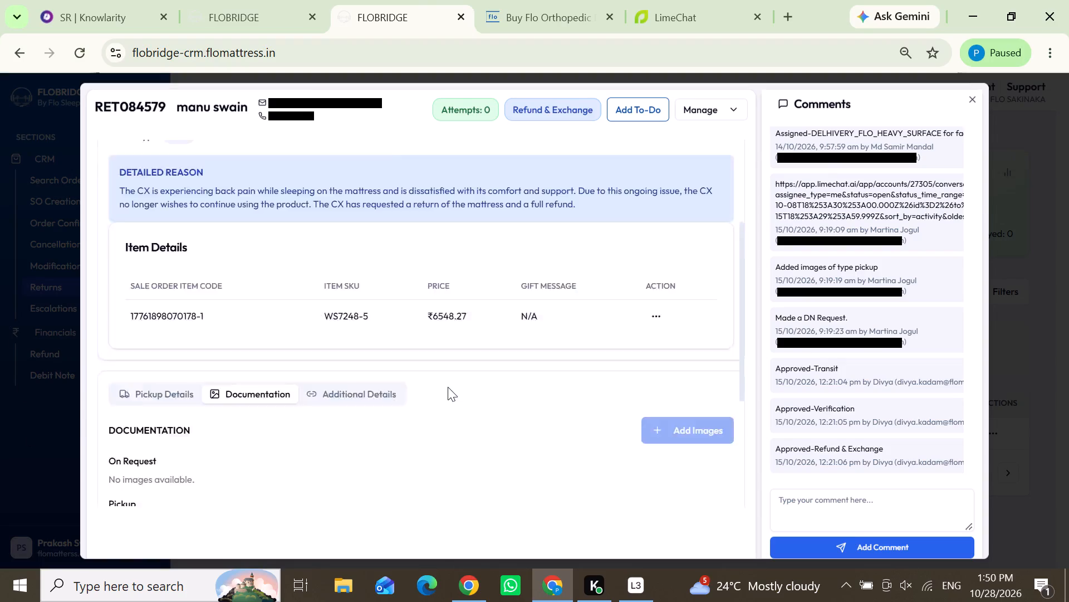
{"action": "scroll", "coordinate": [448, 387], "scroll_direction": "down", "scroll_amount": 3}
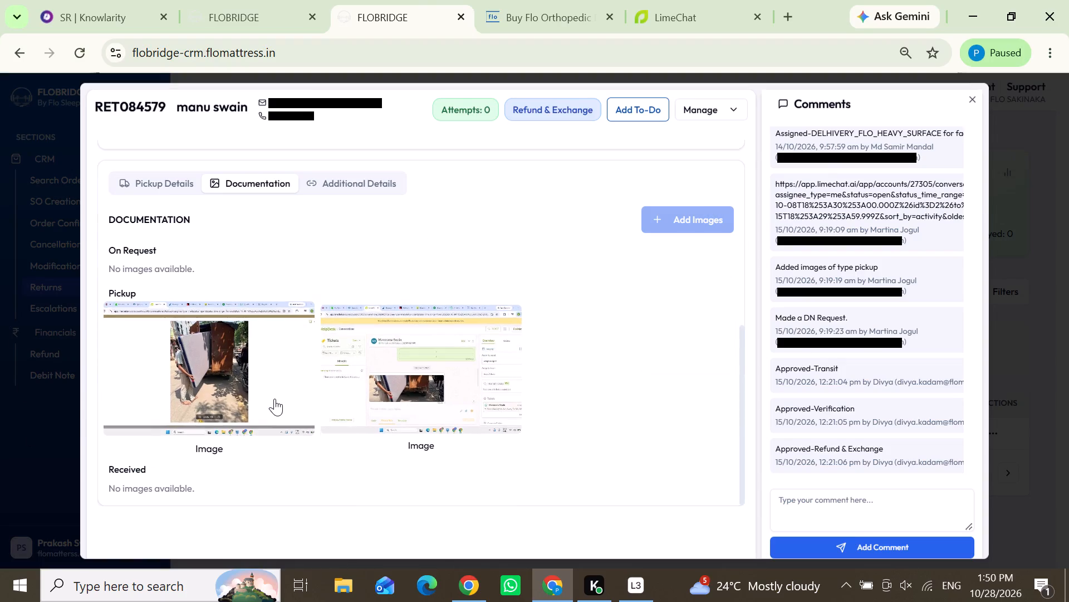
{"action": "left_click", "coordinate": [388, 384]}
{"action": "left_click", "coordinate": [1028, 101]}
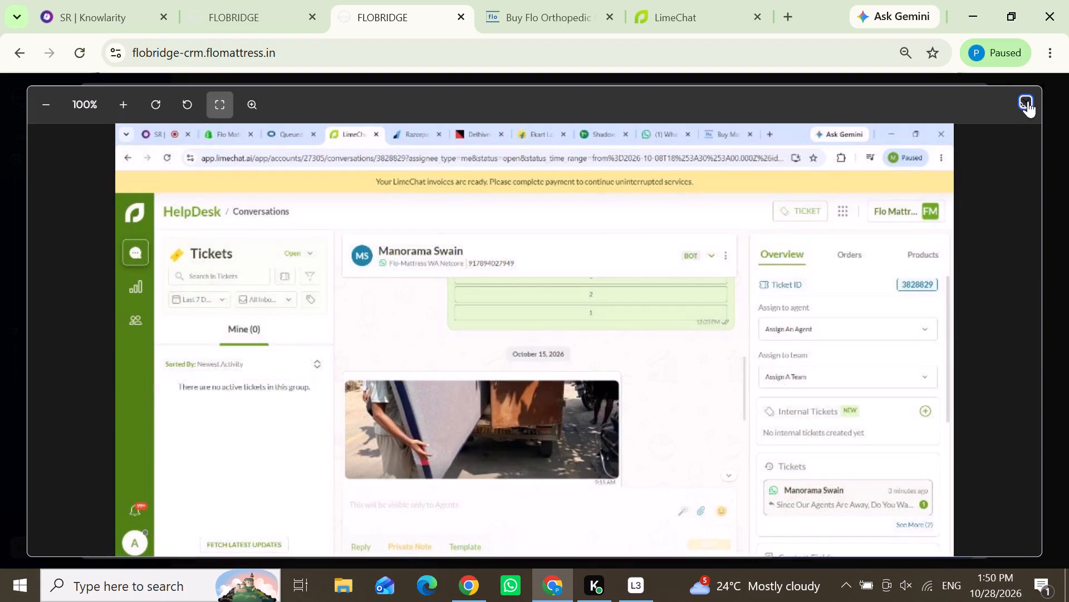
{"action": "left_click", "coordinate": [327, 178]}
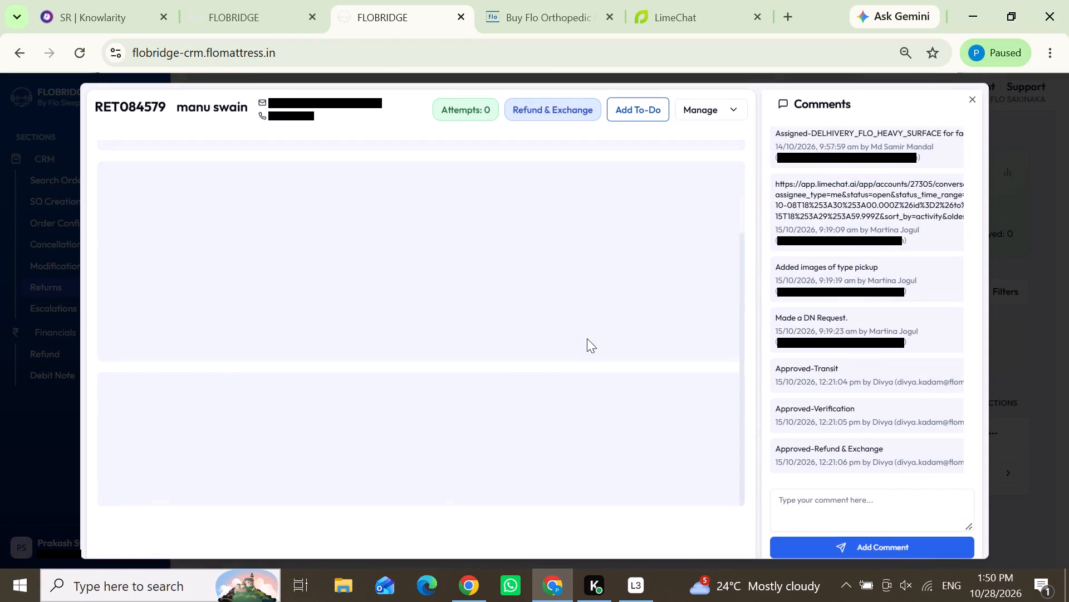
{"action": "scroll", "coordinate": [587, 338], "scroll_direction": "down", "scroll_amount": 4}
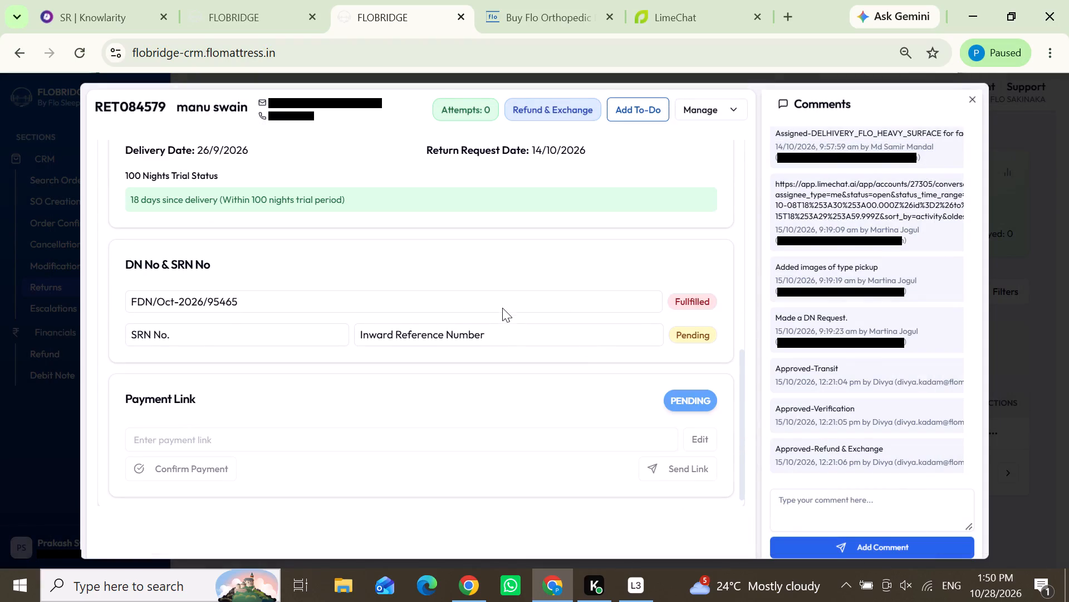
{"action": "scroll", "coordinate": [502, 308], "scroll_direction": "up", "scroll_amount": 2}
{"action": "scroll", "coordinate": [872, 359], "scroll_direction": "down", "scroll_amount": 3}
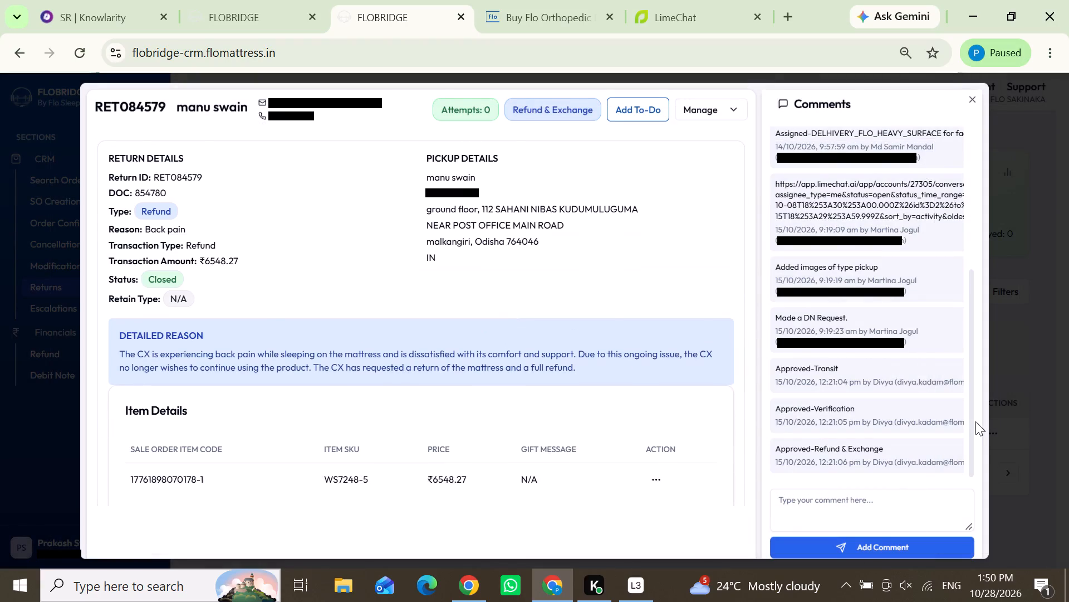
{"action": "left_click", "coordinate": [1051, 423]}
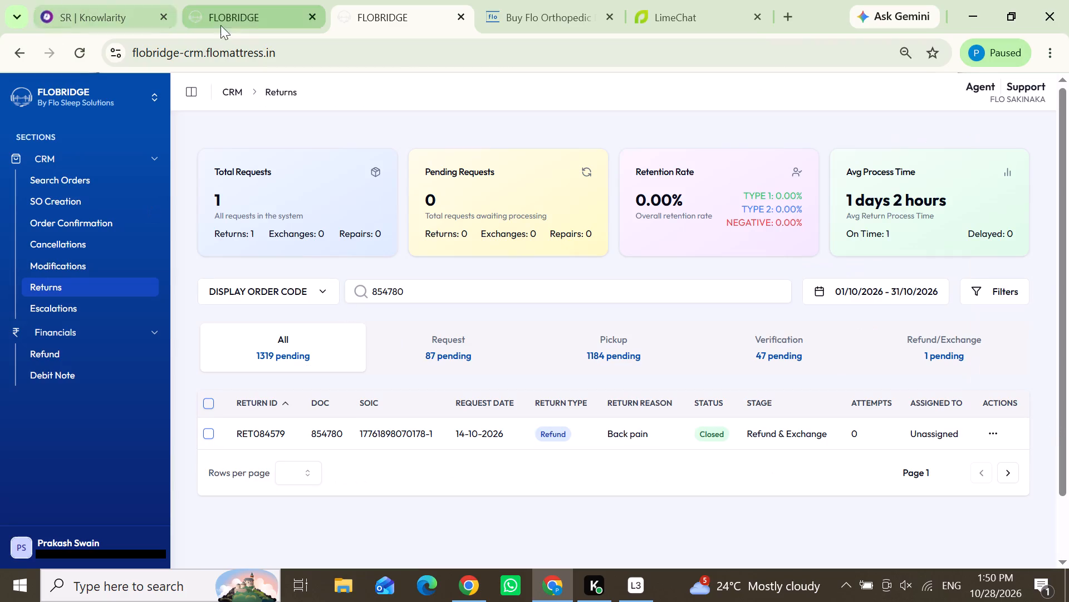
{"action": "left_click", "coordinate": [77, 177]}
{"action": "left_click", "coordinate": [321, 154]}
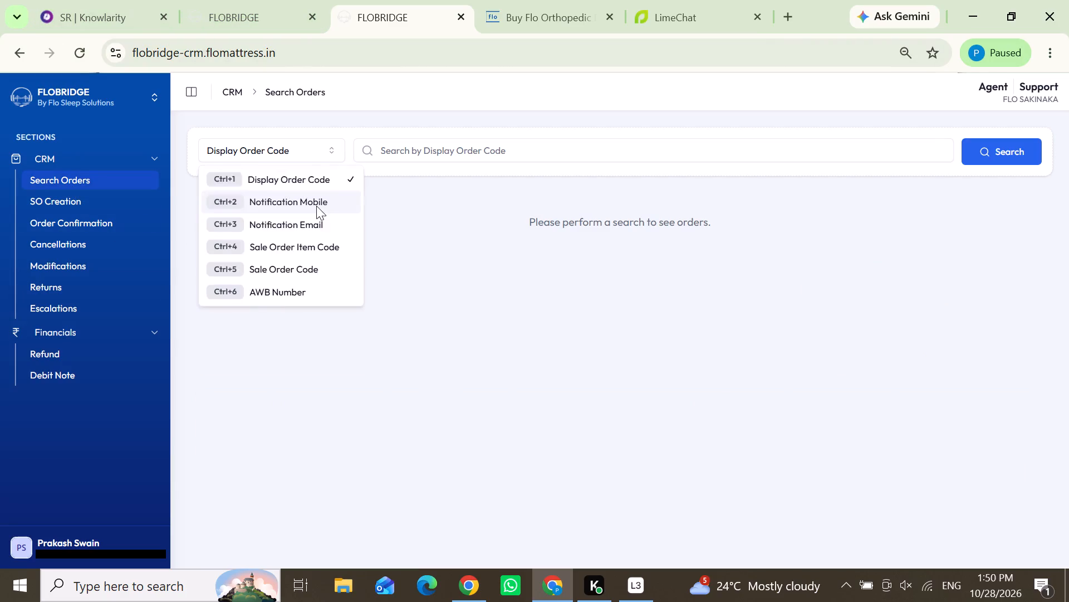
{"action": "left_click", "coordinate": [316, 206]}
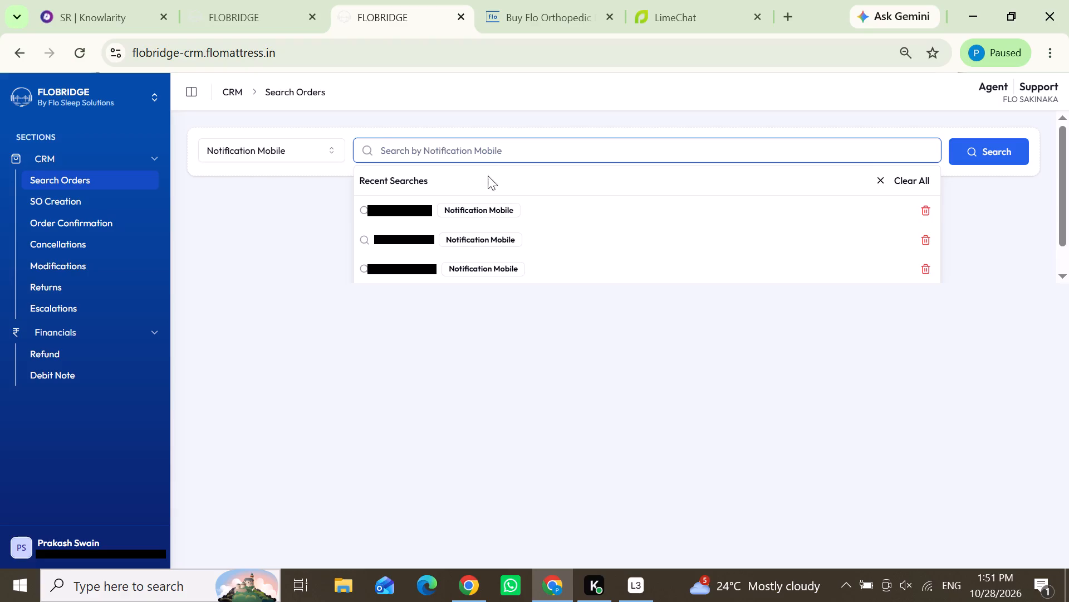
{"action": "left_click", "coordinate": [435, 212]}
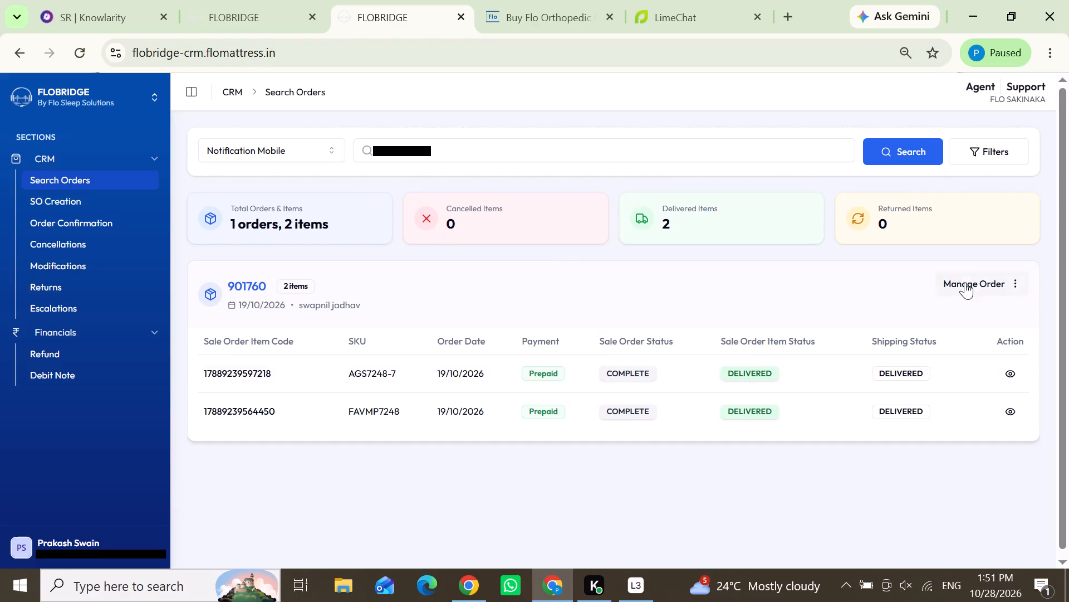
{"action": "double_click", "coordinate": [252, 284]}
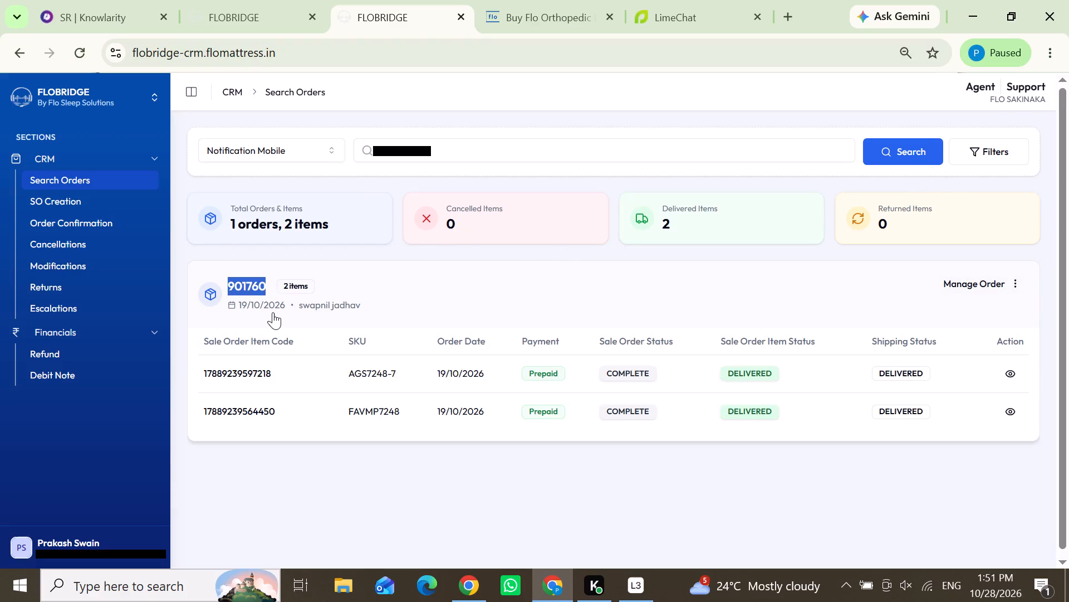
{"action": "key", "text": "ctrl+c"}
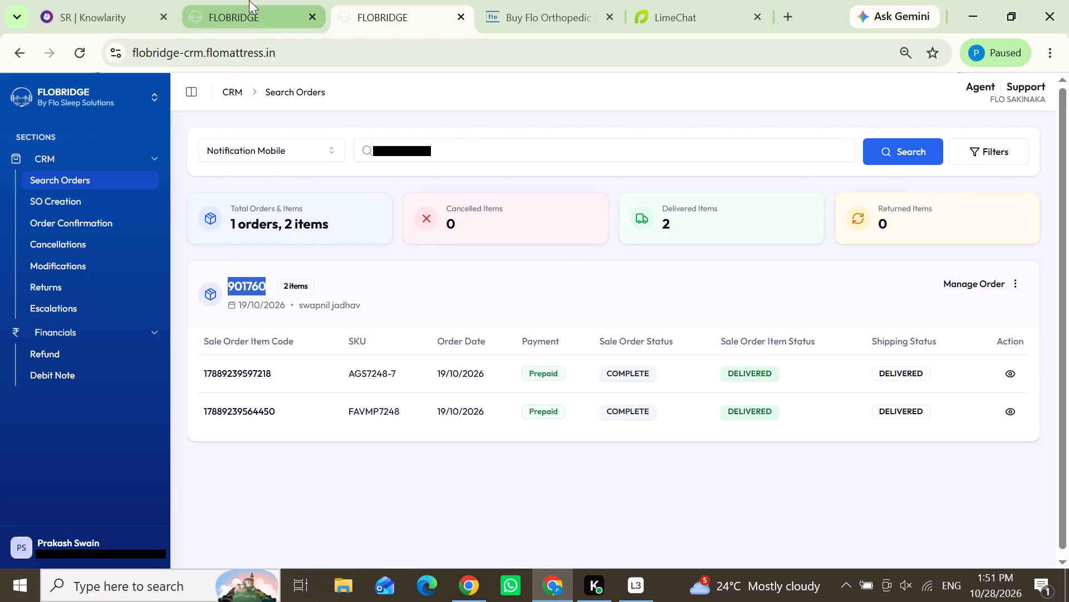
{"action": "left_click", "coordinate": [239, 24]}
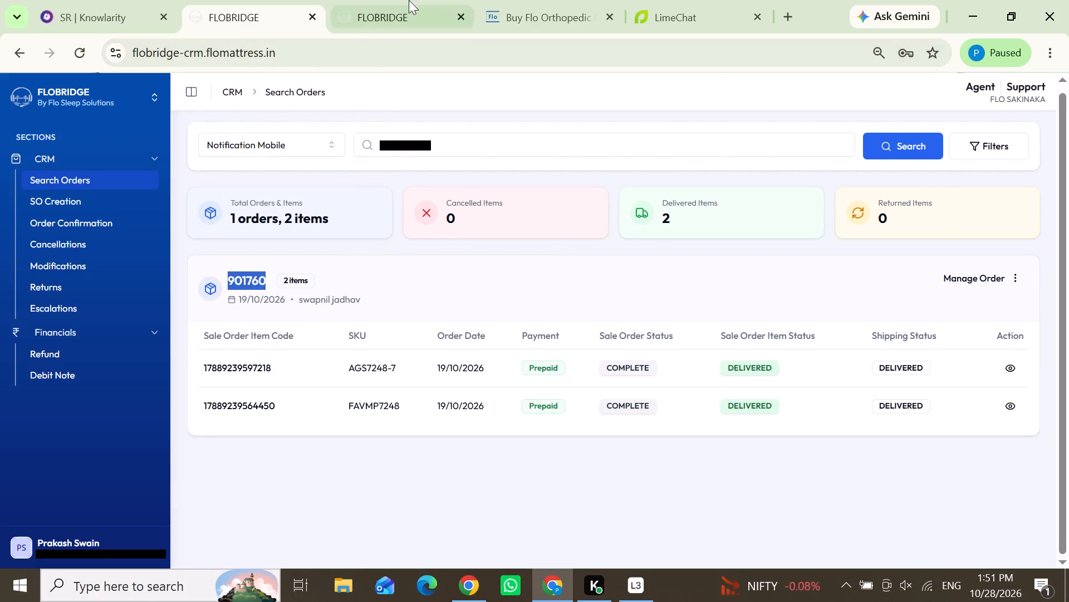
{"action": "left_click", "coordinate": [409, 0]}
{"action": "left_click", "coordinate": [62, 203]}
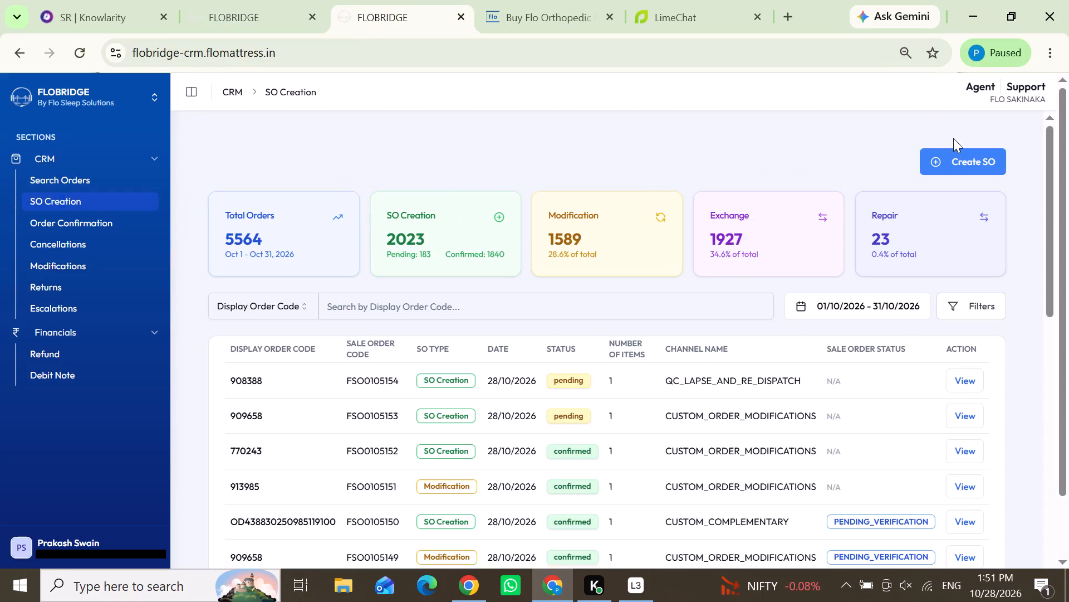
{"action": "left_click", "coordinate": [951, 154]}
{"action": "left_click", "coordinate": [685, 119]}
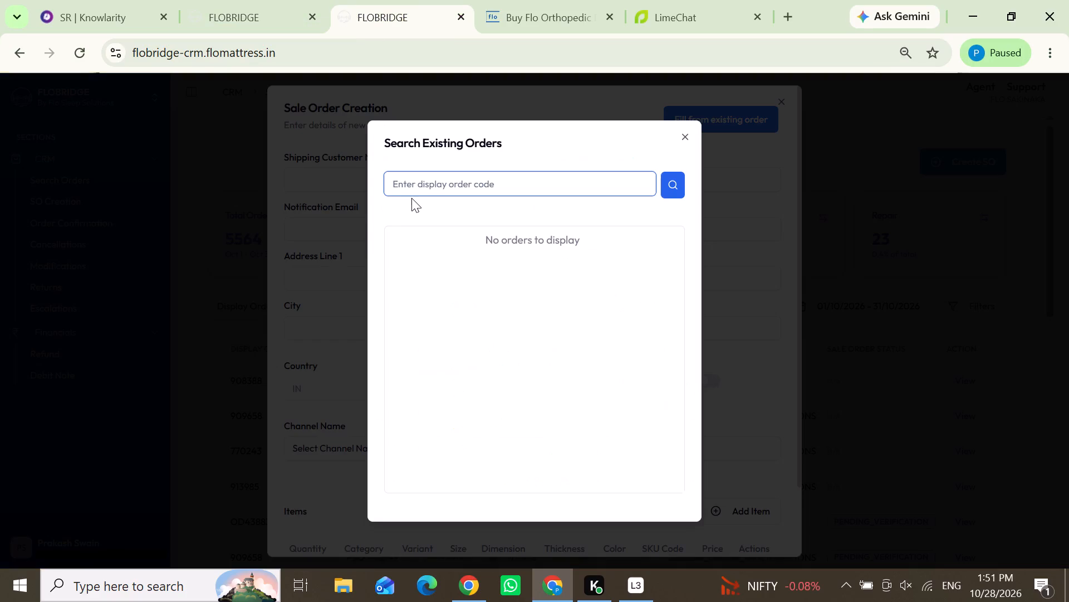
{"action": "key", "text": "ctrl+v"}
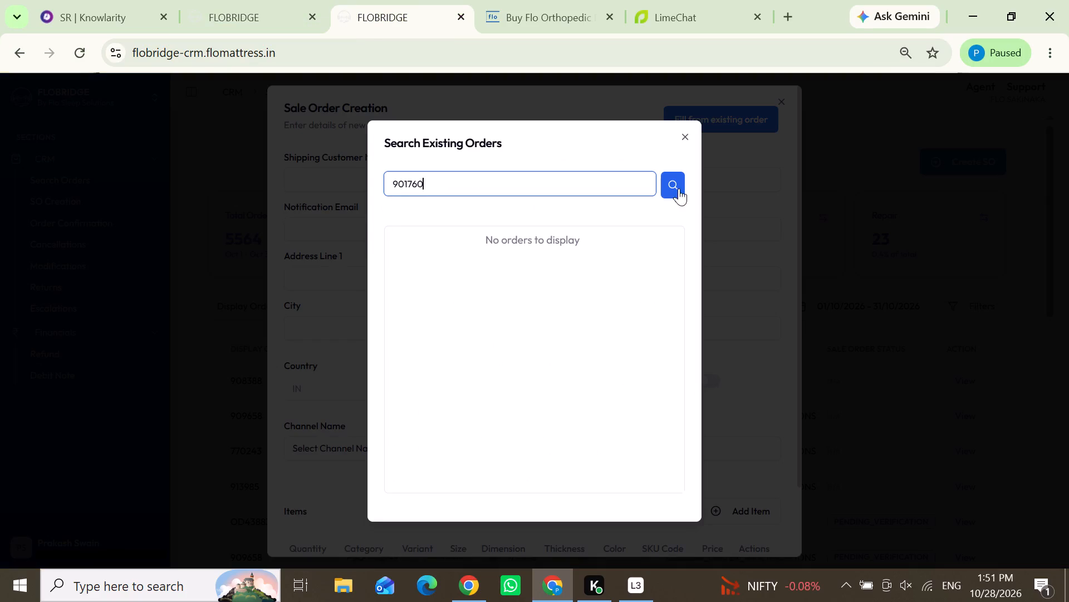
{"action": "left_click", "coordinate": [683, 182]}
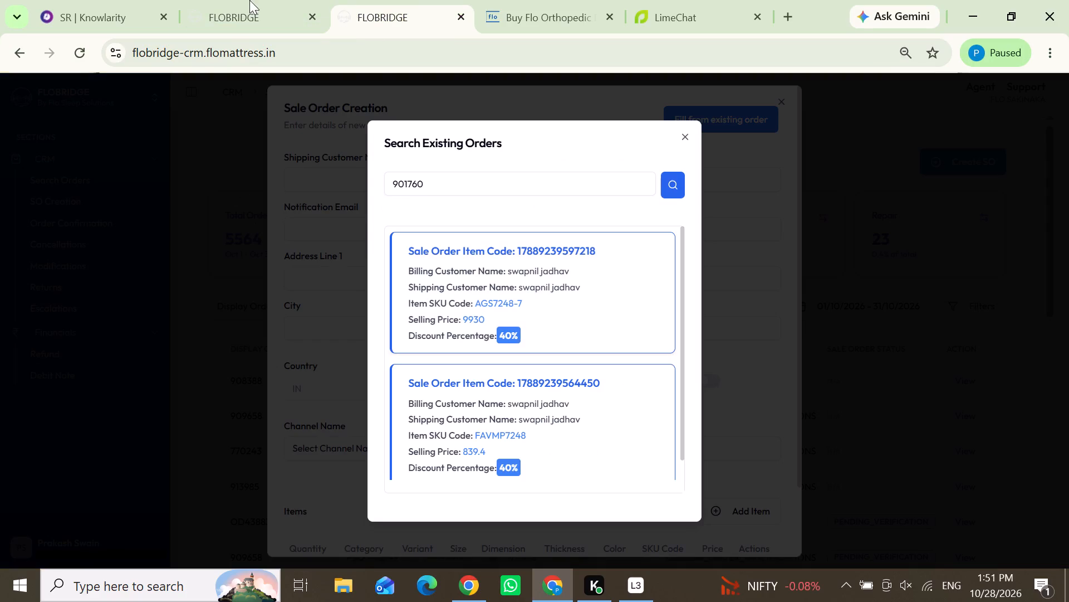
{"action": "left_click", "coordinate": [249, 0]}
{"action": "left_click", "coordinate": [997, 280]}
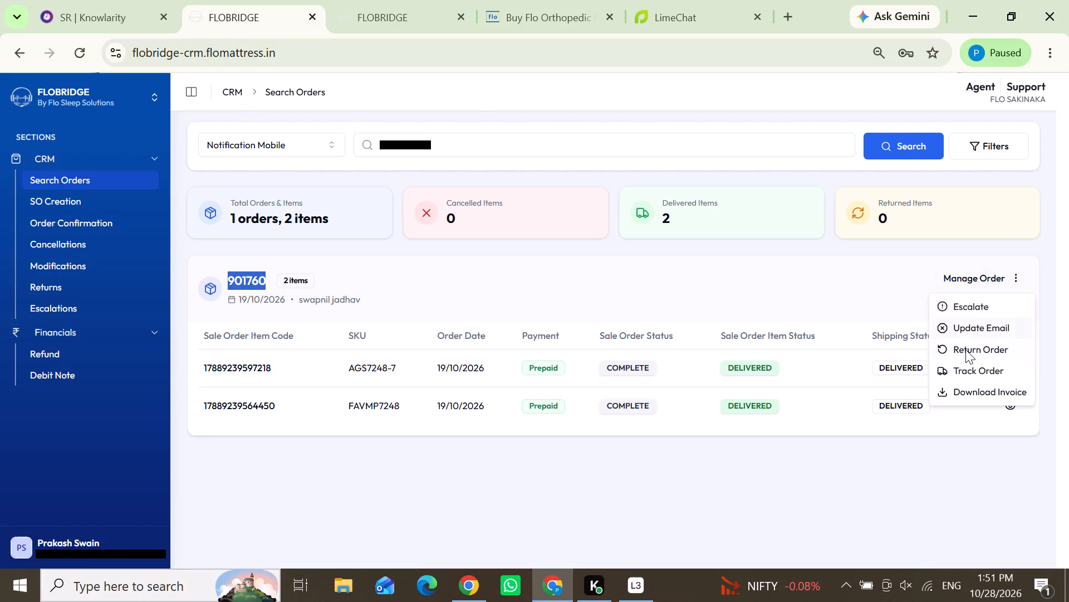
{"action": "left_click", "coordinate": [965, 349]}
{"action": "left_click", "coordinate": [521, 245]}
{"action": "scroll", "coordinate": [532, 329], "scroll_direction": "down", "scroll_amount": 1}
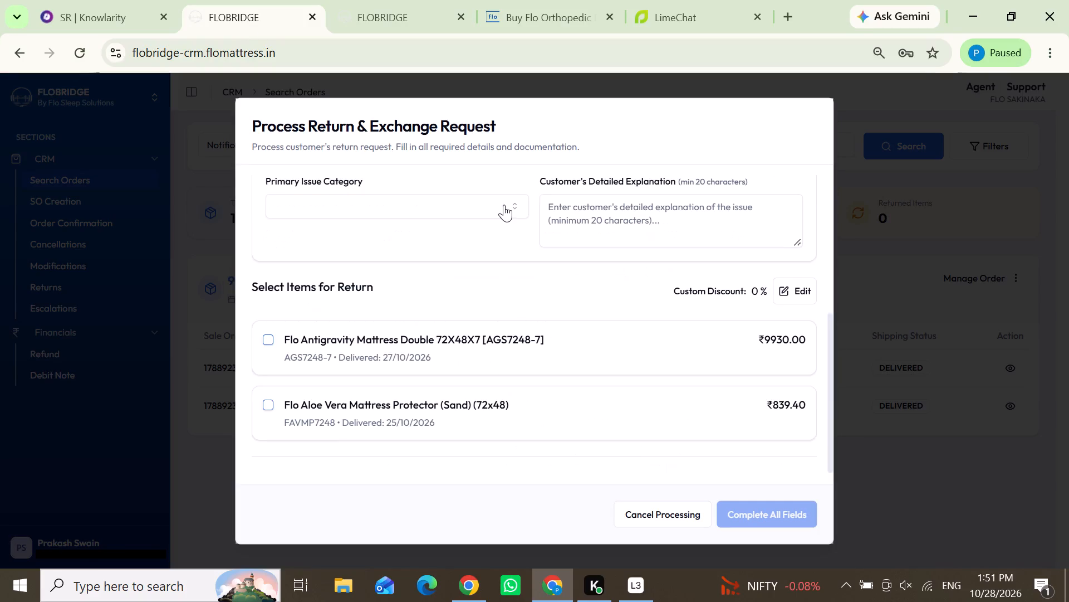
{"action": "left_click", "coordinate": [504, 205]}
{"action": "left_click_drag", "start_coordinate": [521, 244], "coordinate": [521, 362]}
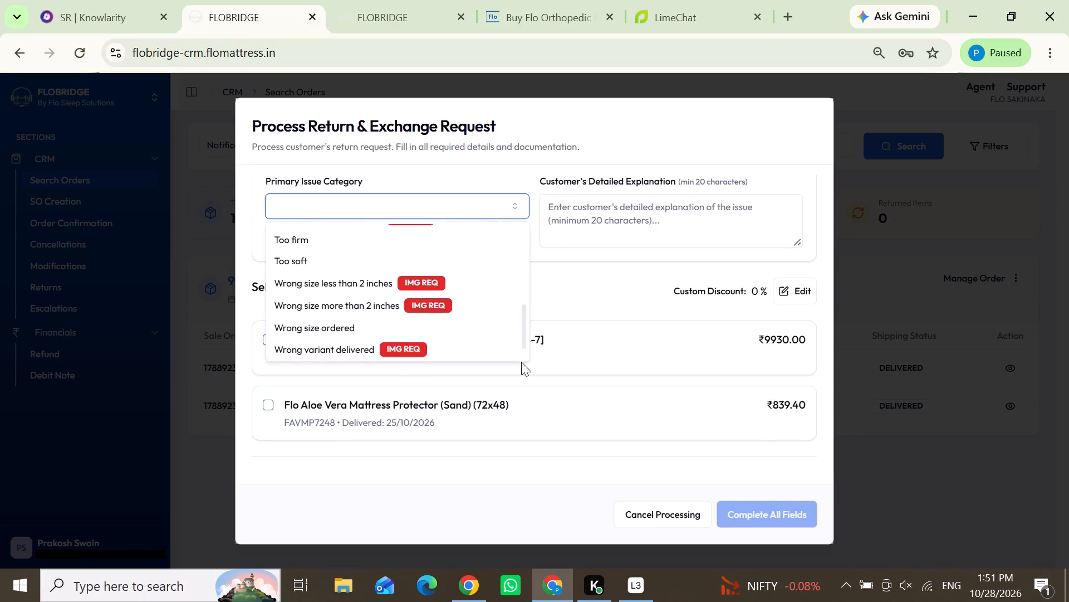
{"action": "left_click_drag", "start_coordinate": [521, 362], "coordinate": [521, 365]}
{"action": "left_click", "coordinate": [326, 299]}
{"action": "left_click", "coordinate": [571, 209]}
{"action": "type", "text": "customer ordered wrong size"}
{"action": "key", "text": "space"}
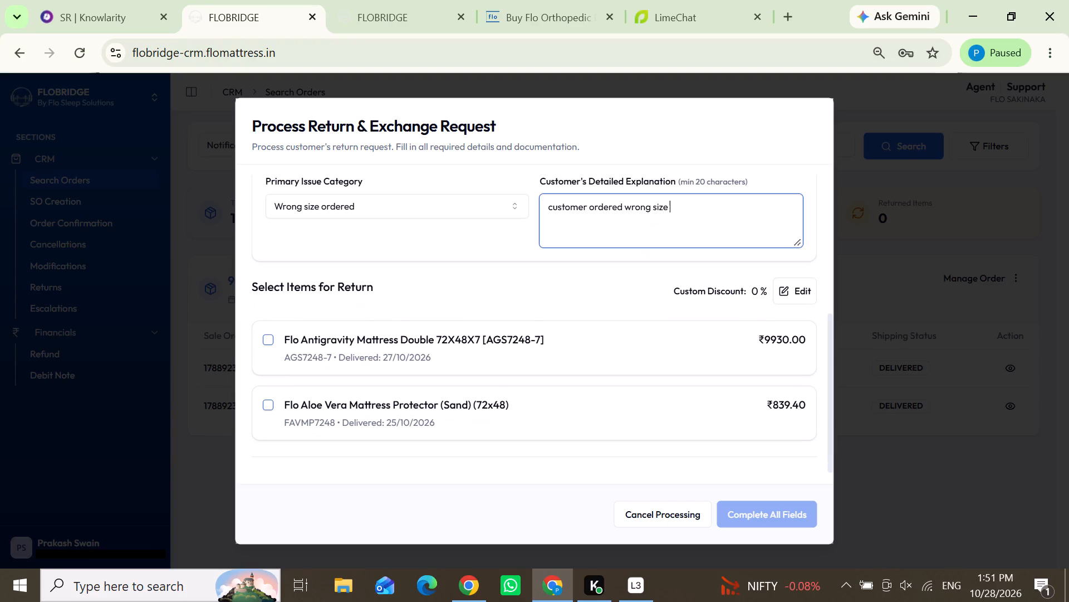
Set and save the return request's custom discount at 40%.
{"action": "left_click", "coordinate": [787, 285]}
{"action": "left_click_drag", "start_coordinate": [695, 287], "coordinate": [619, 283]}
{"action": "type", "text": "49"}
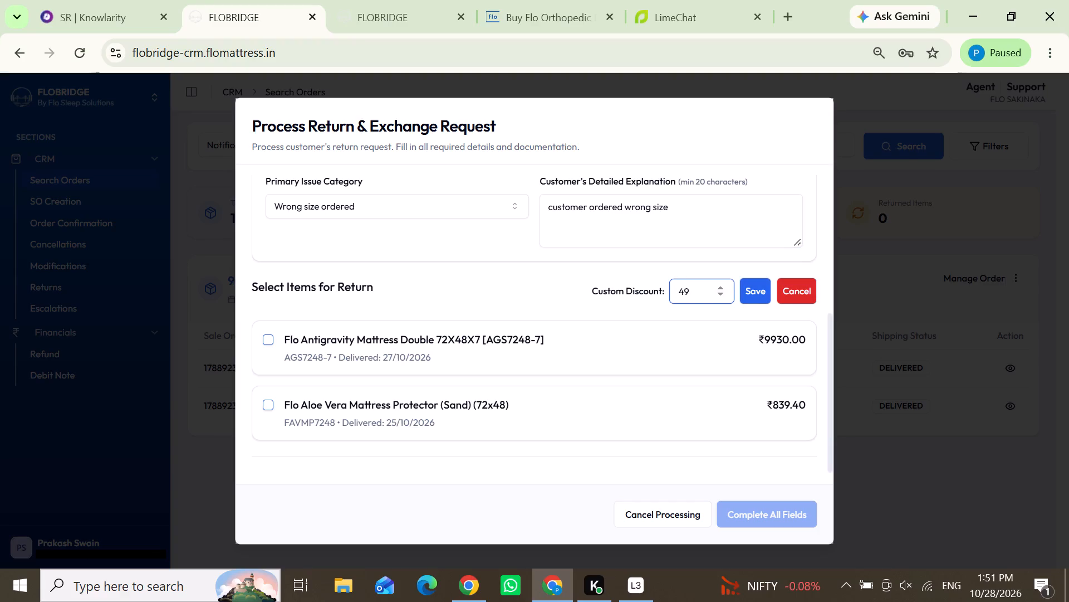
{"action": "key", "text": "BackSpace"}
{"action": "key", "text": "0"}
{"action": "left_click", "coordinate": [761, 279]}
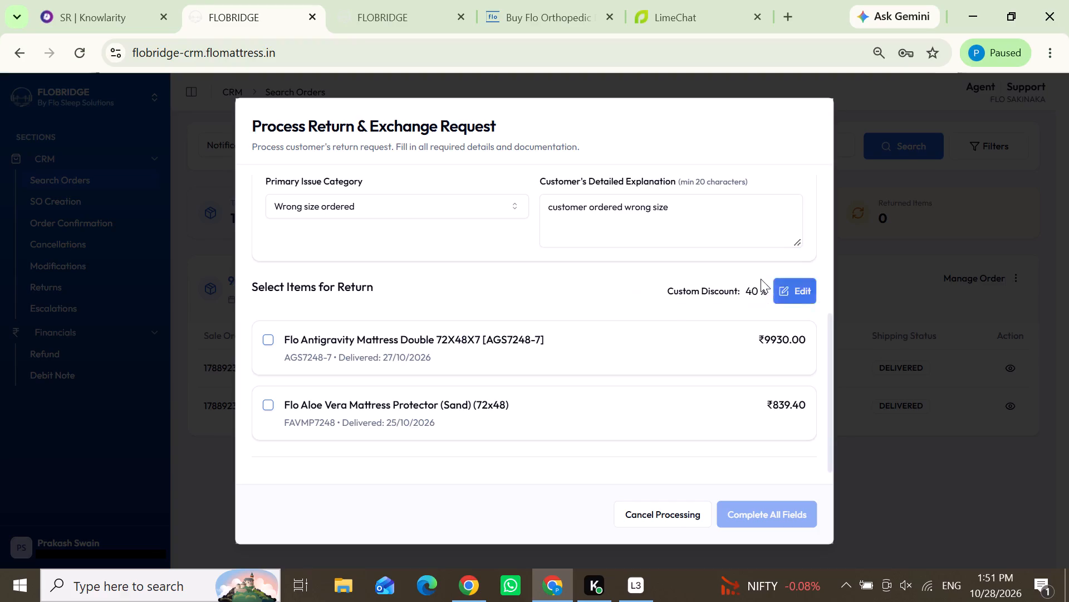
Select the Flo Antigravity mattress and the Flo Aloe Vera mattress protector as items for return.
{"action": "left_click", "coordinate": [267, 341]}
{"action": "scroll", "coordinate": [475, 366], "scroll_direction": "down", "scroll_amount": 1}
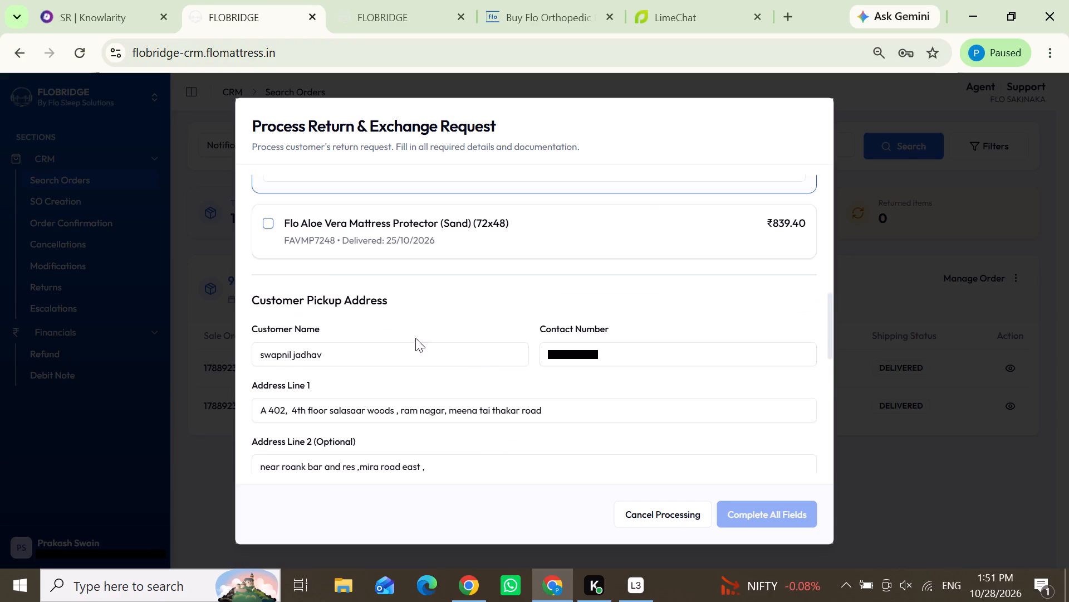
{"action": "left_click", "coordinate": [268, 221]}
Begin the exchange product selection for the returned Antigravity mattress, choosing product type Mattress and variant Anti- Gravity.
{"action": "scroll", "coordinate": [440, 273], "scroll_direction": "up", "scroll_amount": 1}
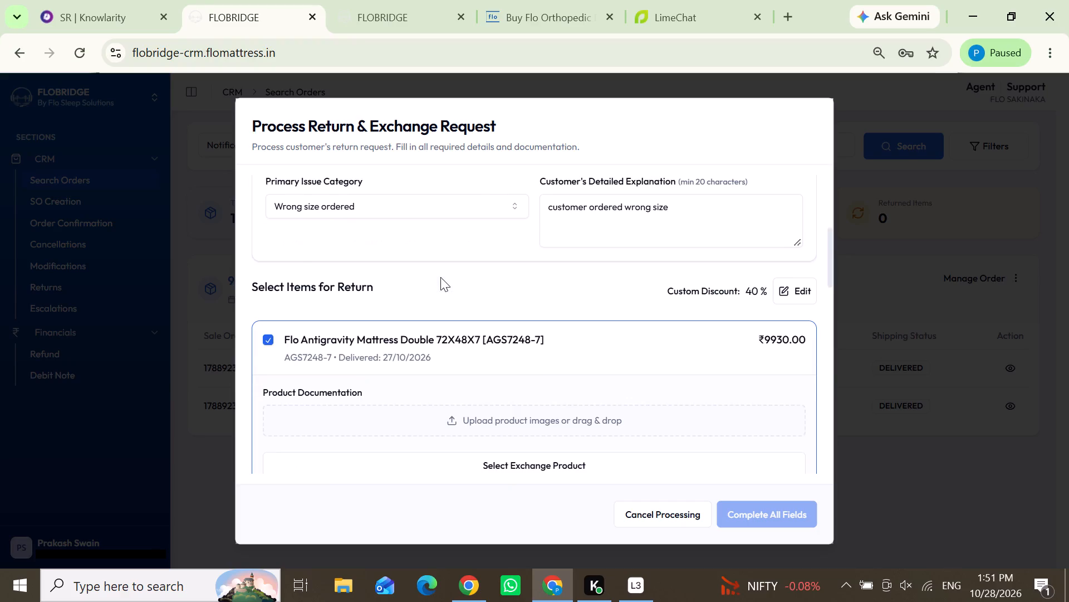
{"action": "left_click", "coordinate": [492, 467]}
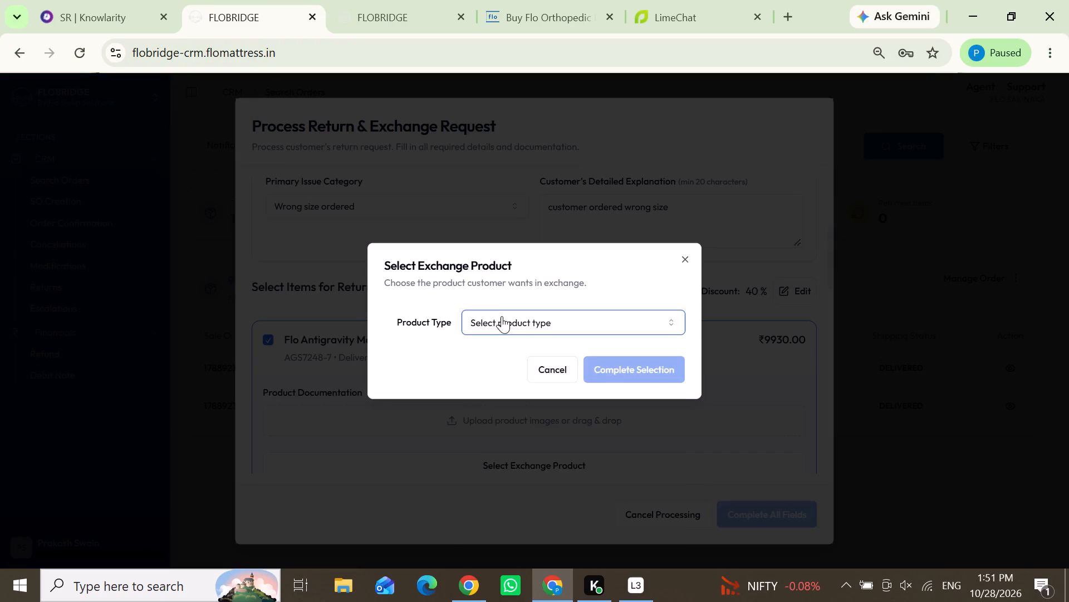
{"action": "left_click", "coordinate": [502, 316]}
{"action": "left_click", "coordinate": [492, 344]}
{"action": "left_click", "coordinate": [383, 0]}
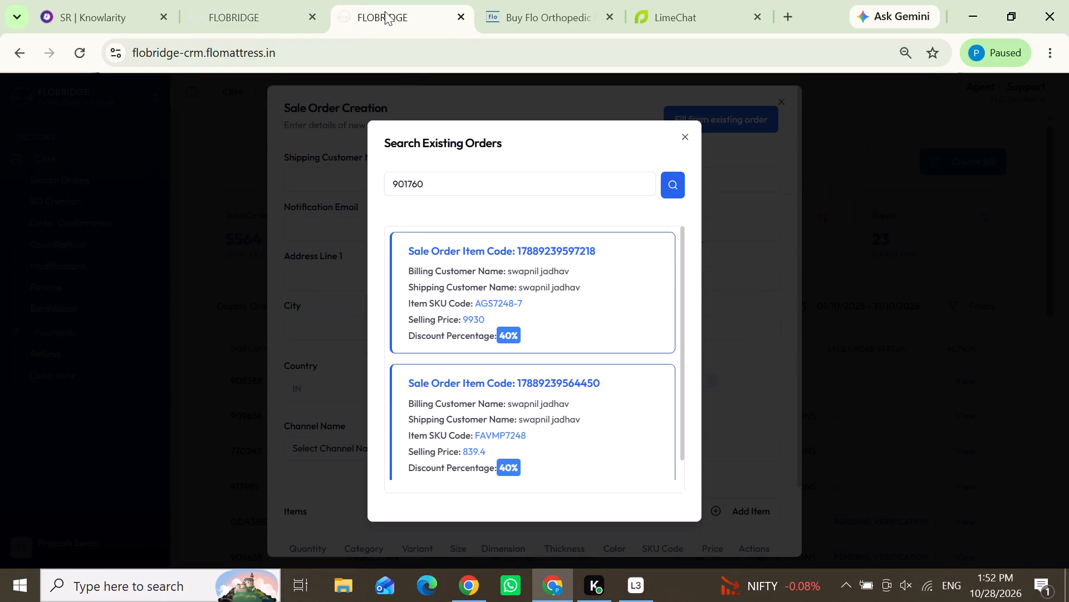
{"action": "scroll", "coordinate": [508, 363], "scroll_direction": "down", "scroll_amount": 3}
{"action": "left_click", "coordinate": [256, 0]}
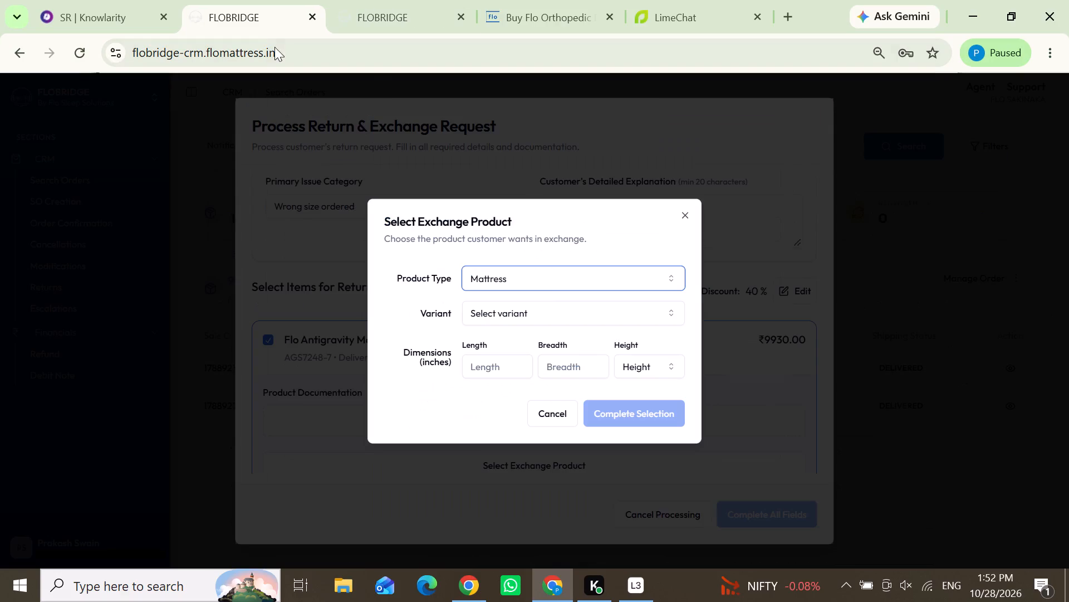
{"action": "left_click", "coordinate": [557, 280]}
{"action": "left_click", "coordinate": [501, 274]}
{"action": "left_click", "coordinate": [500, 320]}
{"action": "left_click", "coordinate": [487, 383]}
Set the exchange mattress's length to 78, breadth to 60 and height to 7 inches, with colour White.
{"action": "left_click", "coordinate": [488, 351]}
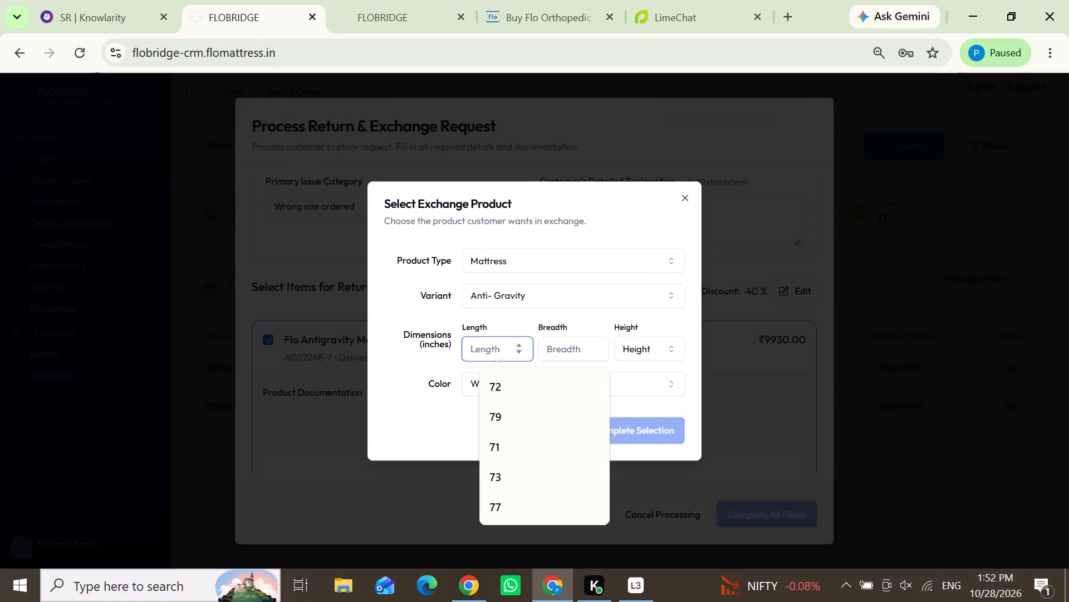
{"action": "type", "text": "78"}
{"action": "left_click", "coordinate": [563, 350]}
{"action": "type", "text": "60"}
{"action": "left_click", "coordinate": [646, 349]}
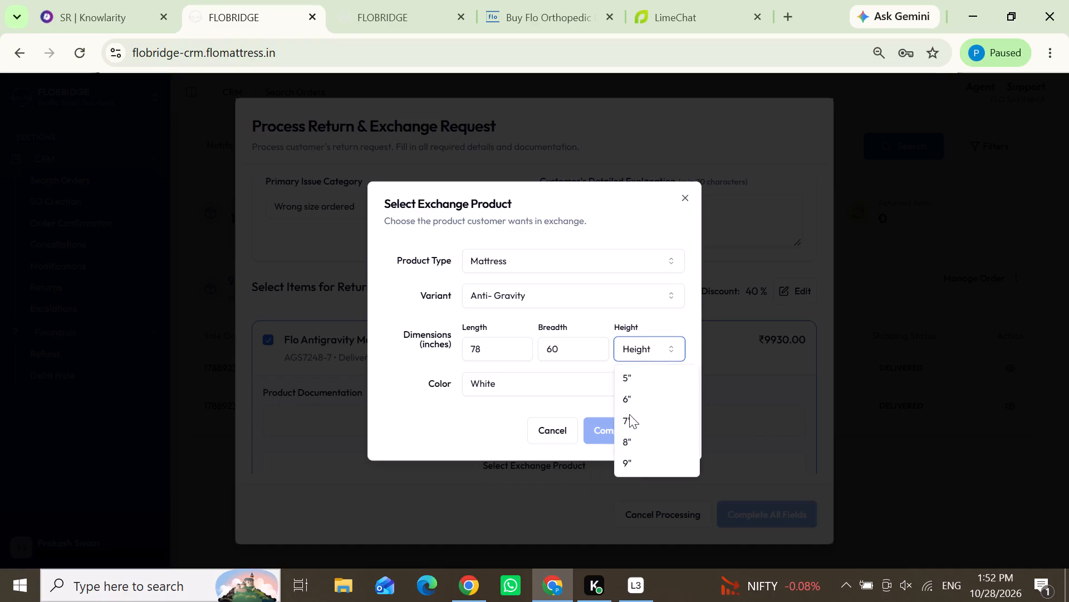
{"action": "left_click", "coordinate": [629, 414]}
{"action": "scroll", "coordinate": [619, 353], "scroll_direction": "down", "scroll_amount": 1}
{"action": "left_click", "coordinate": [547, 299]}
{"action": "left_click", "coordinate": [546, 299]}
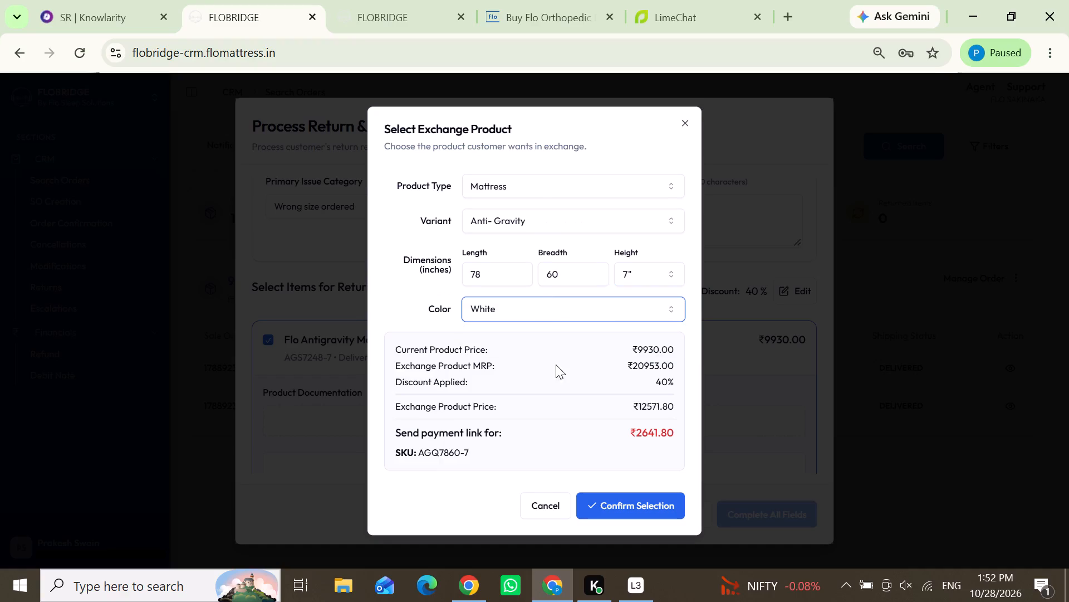
Confirm the exchange product selection for the returned Antigravity mattress.
{"action": "left_click", "coordinate": [611, 509]}
Select and confirm a Flo Mattress Protector, size 78" x 60", colour Brown, as the exchange for the returned Aloe Vera protector.
{"action": "scroll", "coordinate": [589, 392], "scroll_direction": "down", "scroll_amount": 1}
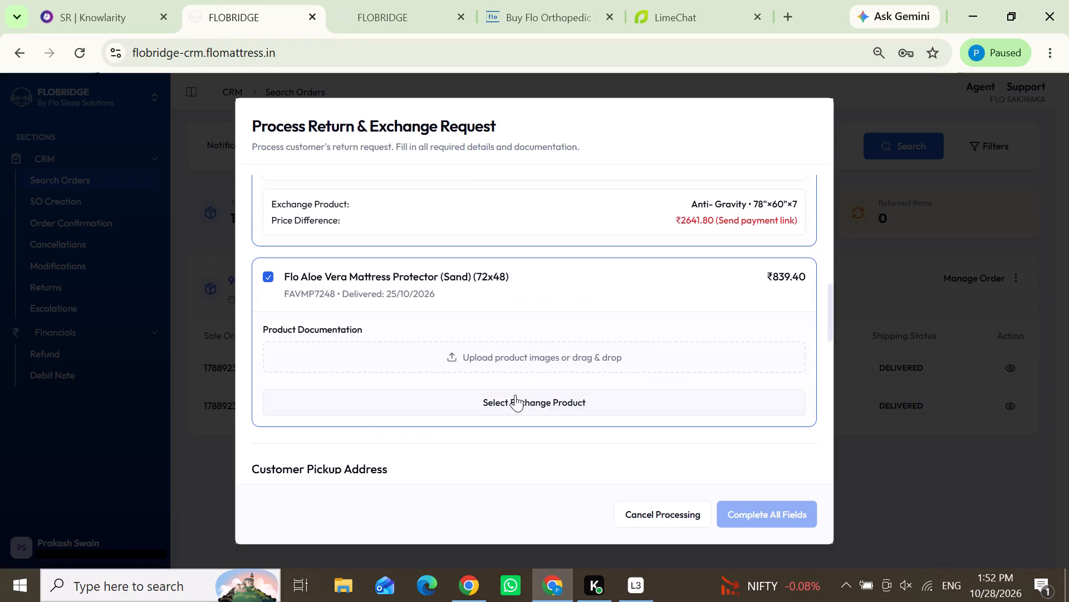
{"action": "left_click", "coordinate": [514, 396]}
{"action": "left_click", "coordinate": [494, 328]}
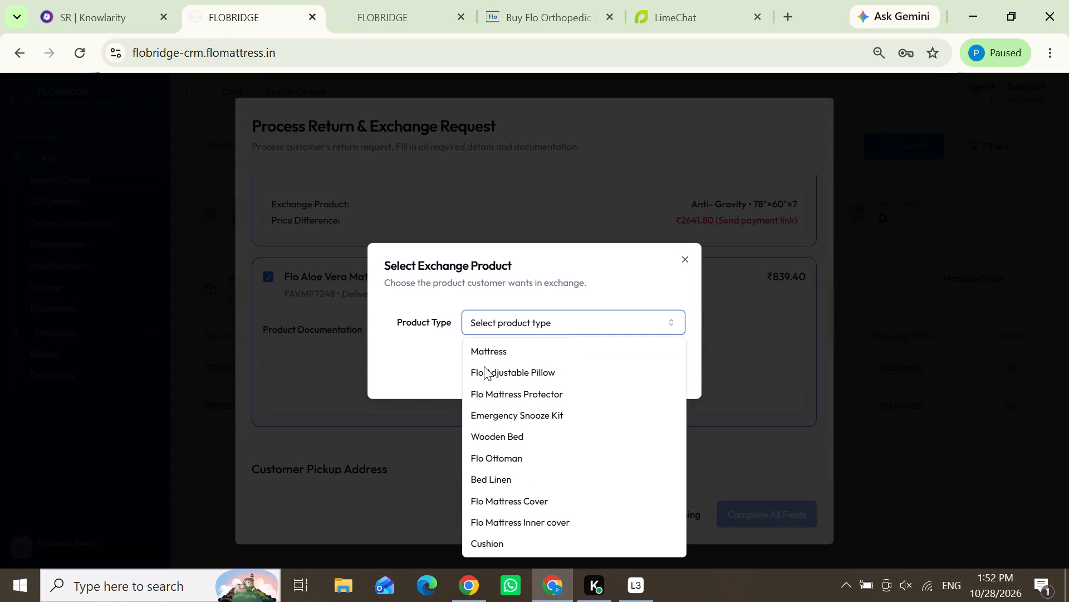
{"action": "left_click", "coordinate": [482, 392]}
{"action": "left_click", "coordinate": [493, 314]}
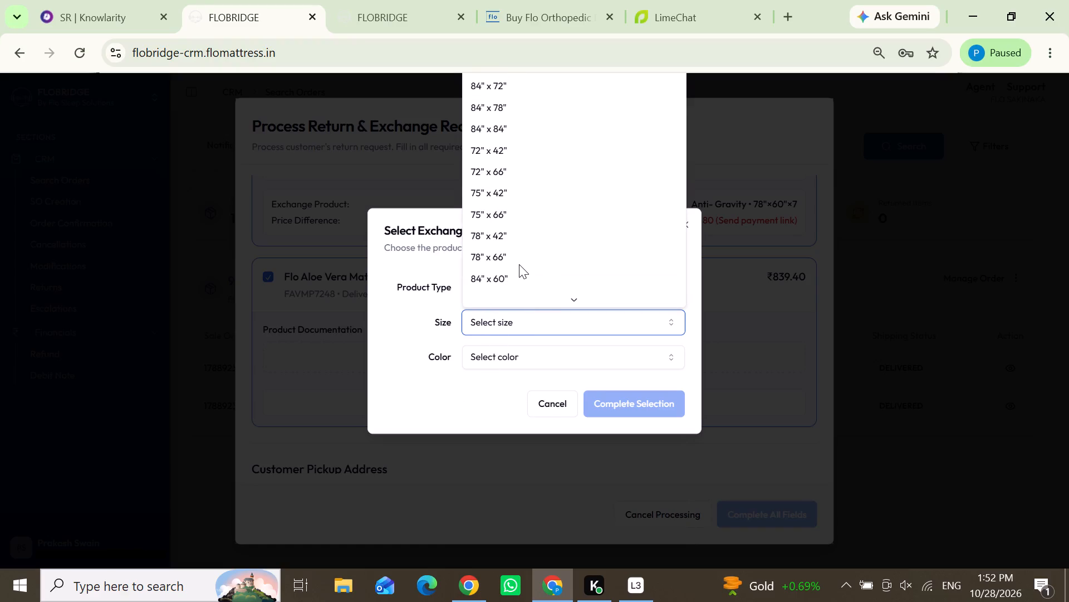
{"action": "scroll", "coordinate": [519, 264], "scroll_direction": "up", "scroll_amount": 1}
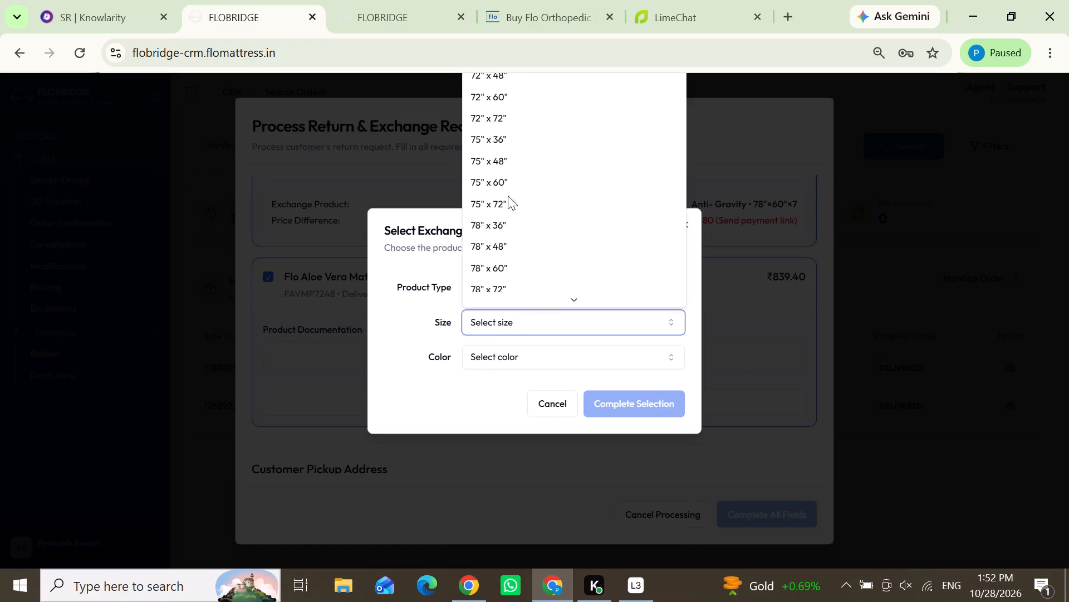
{"action": "left_click", "coordinate": [491, 266]}
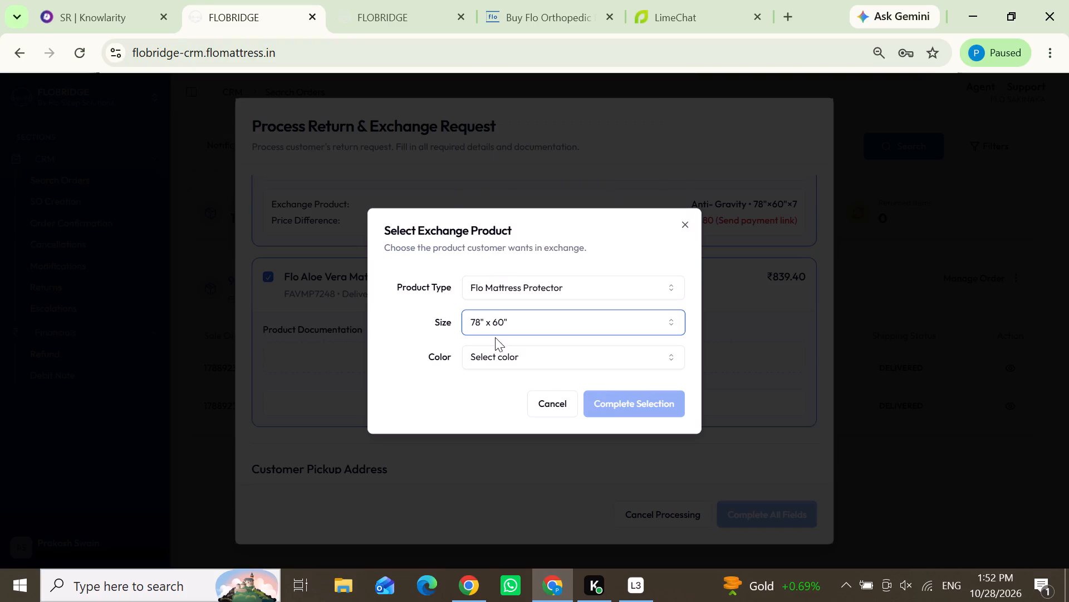
{"action": "left_click", "coordinate": [494, 349]}
{"action": "left_click", "coordinate": [407, 0]}
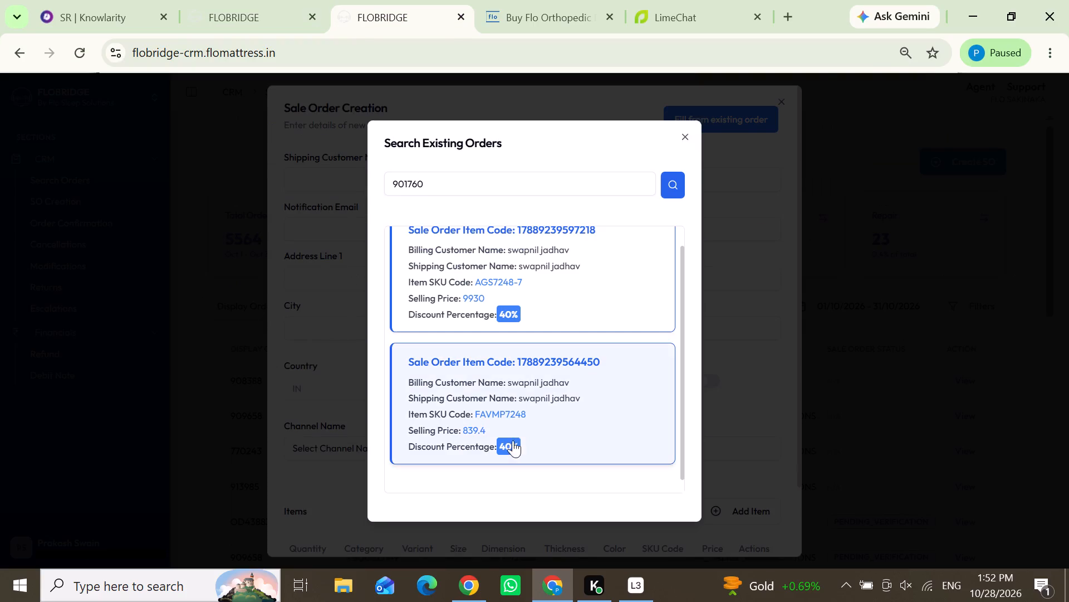
{"action": "left_click", "coordinate": [240, 17]}
{"action": "left_click", "coordinate": [537, 352]}
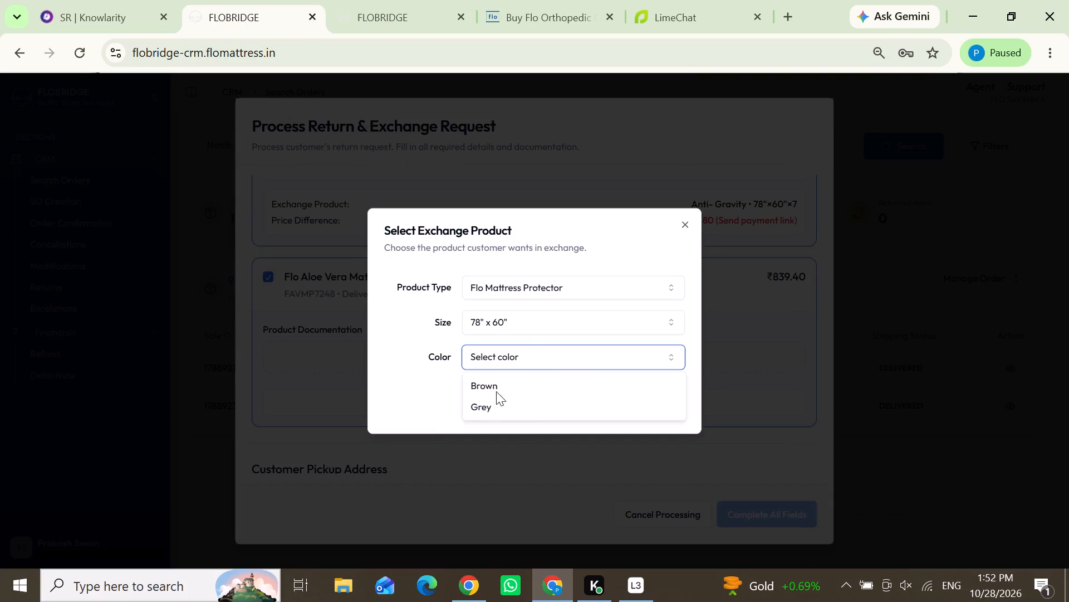
{"action": "left_click", "coordinate": [487, 387]}
{"action": "scroll", "coordinate": [611, 366], "scroll_direction": "down", "scroll_amount": 3}
{"action": "left_click", "coordinate": [653, 477]}
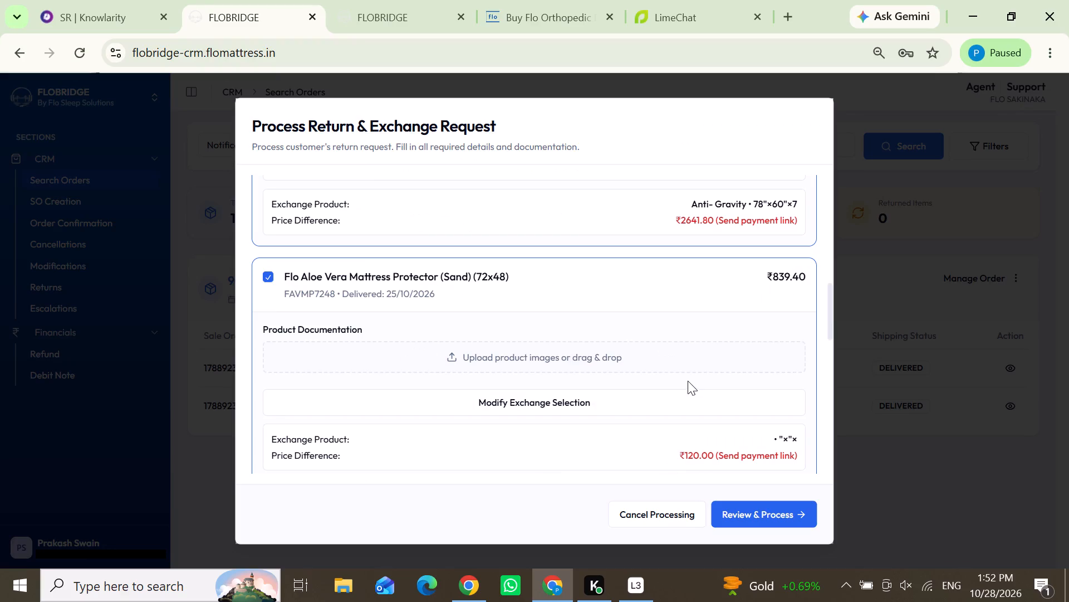
Review the return and exchange request's item selections, price differences, pickup address and financial summary.
{"action": "scroll", "coordinate": [671, 318], "scroll_direction": "up", "scroll_amount": 1}
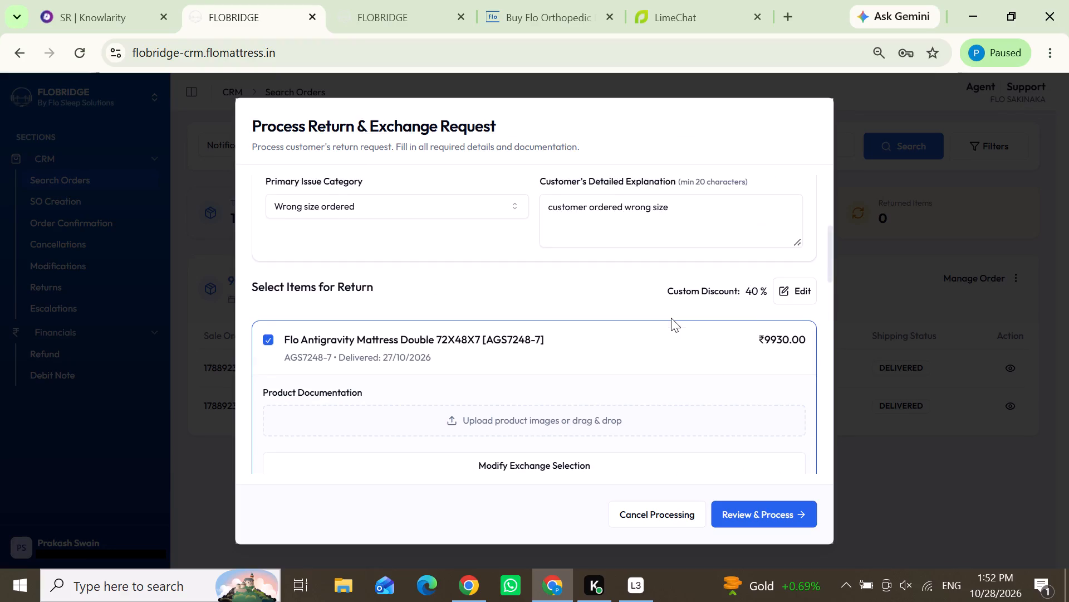
{"action": "scroll", "coordinate": [671, 318], "scroll_direction": "down", "scroll_amount": 1}
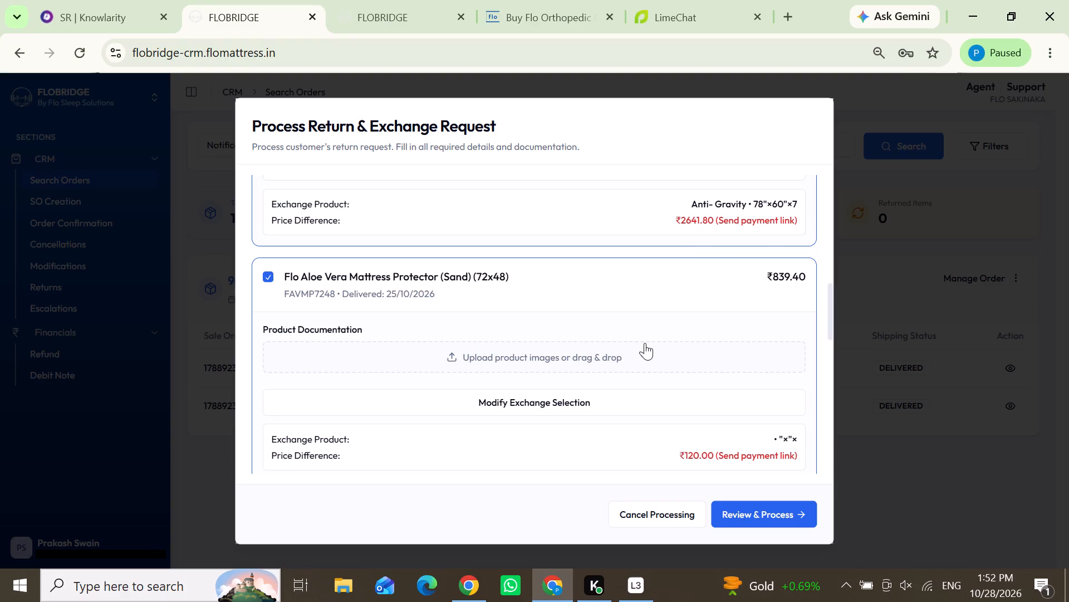
{"action": "scroll", "coordinate": [645, 345], "scroll_direction": "down", "scroll_amount": 3}
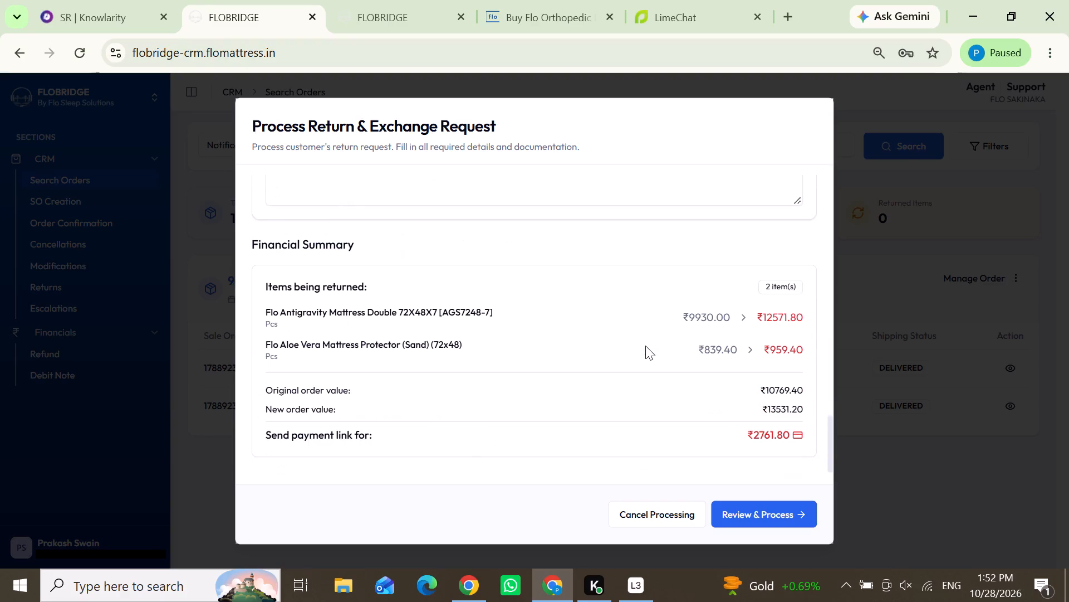
{"action": "scroll", "coordinate": [645, 346], "scroll_direction": "up", "scroll_amount": 2}
{"action": "scroll", "coordinate": [645, 346], "scroll_direction": "down", "scroll_amount": 1}
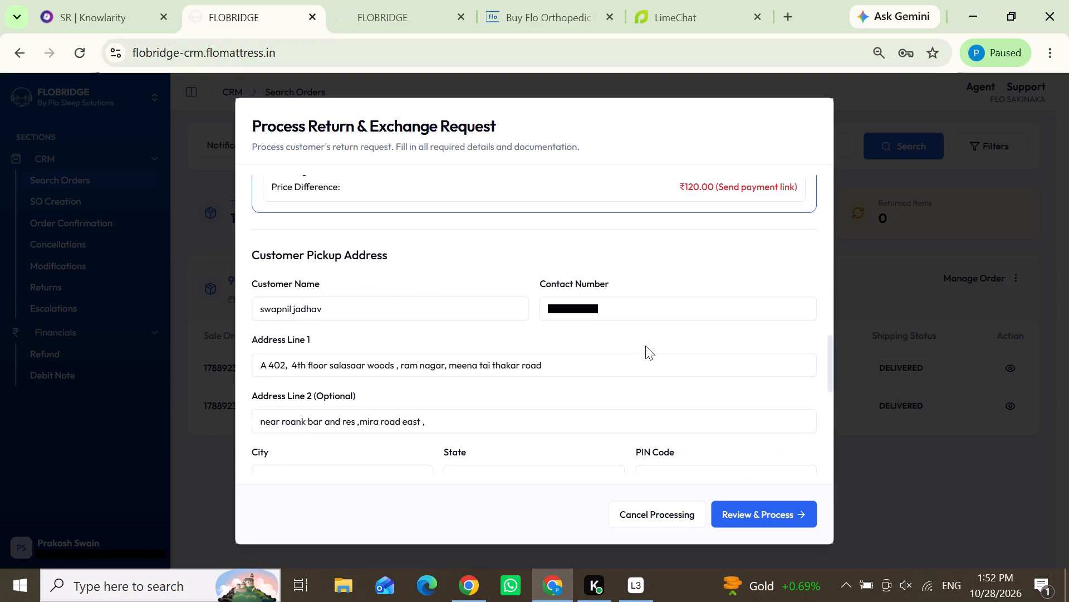
{"action": "scroll", "coordinate": [645, 346], "scroll_direction": "down", "scroll_amount": 1}
{"action": "scroll", "coordinate": [635, 403], "scroll_direction": "down", "scroll_amount": 1}
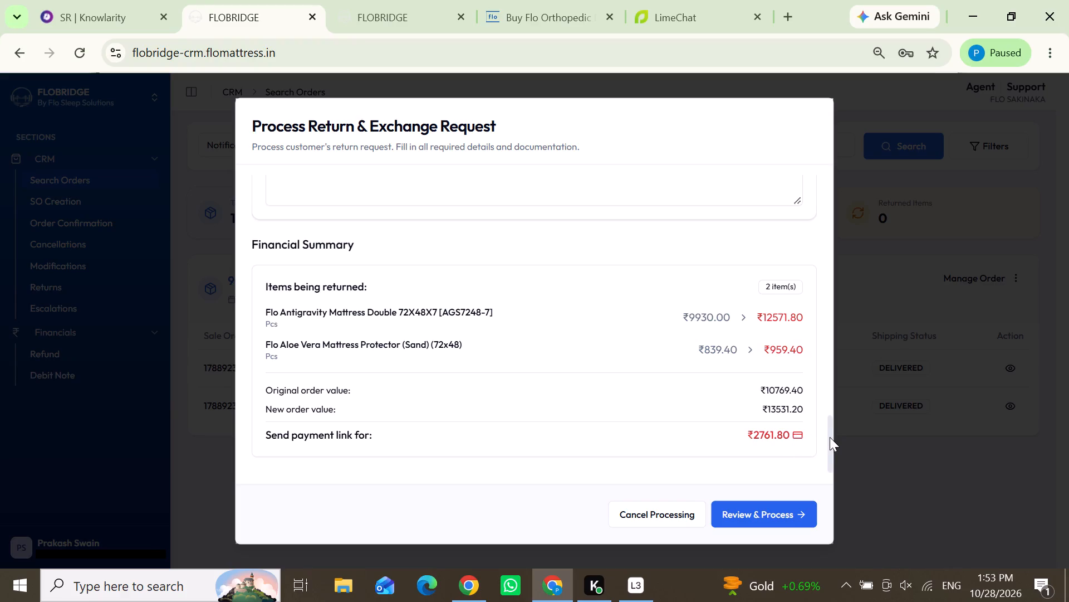
{"action": "left_click_drag", "start_coordinate": [831, 438], "coordinate": [831, 444]}
{"action": "scroll", "coordinate": [688, 341], "scroll_direction": "up", "scroll_amount": 2}
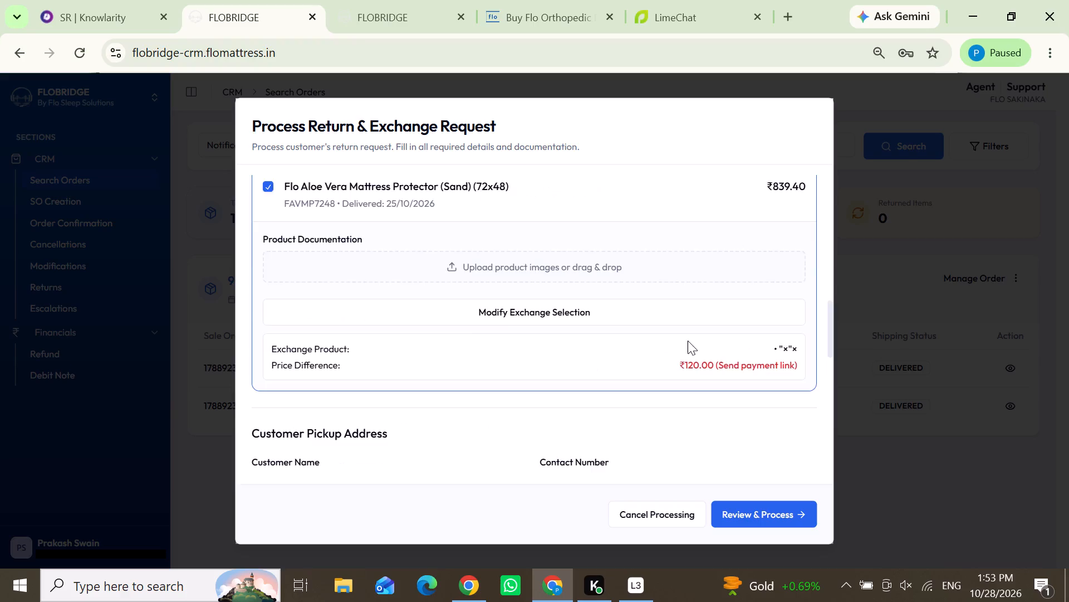
{"action": "scroll", "coordinate": [688, 341], "scroll_direction": "up", "scroll_amount": 1}
{"action": "scroll", "coordinate": [688, 341], "scroll_direction": "down", "scroll_amount": 1}
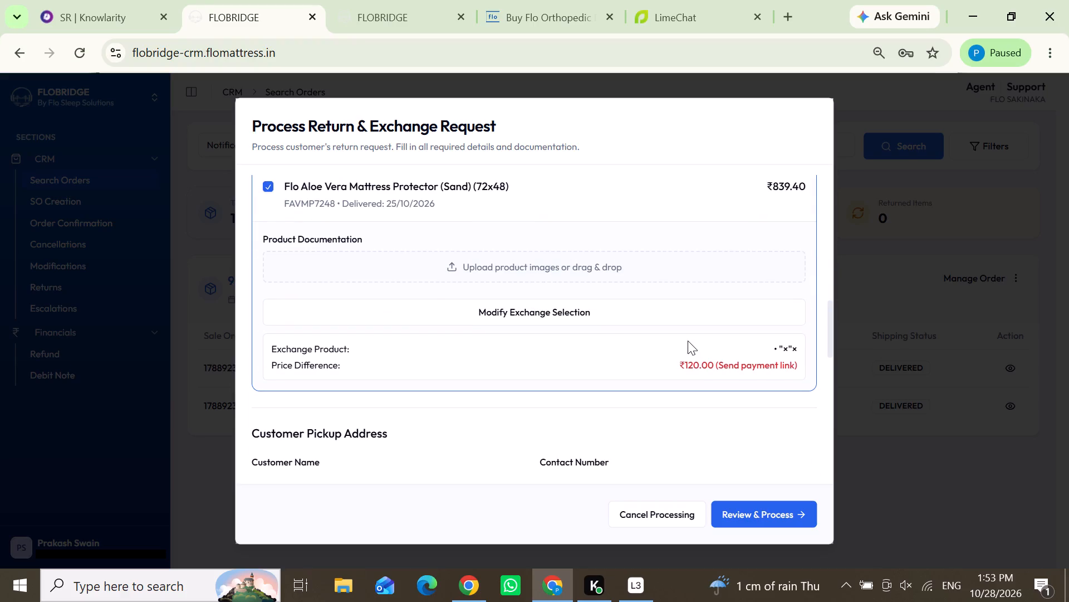
{"action": "scroll", "coordinate": [688, 341], "scroll_direction": "up", "scroll_amount": 3}
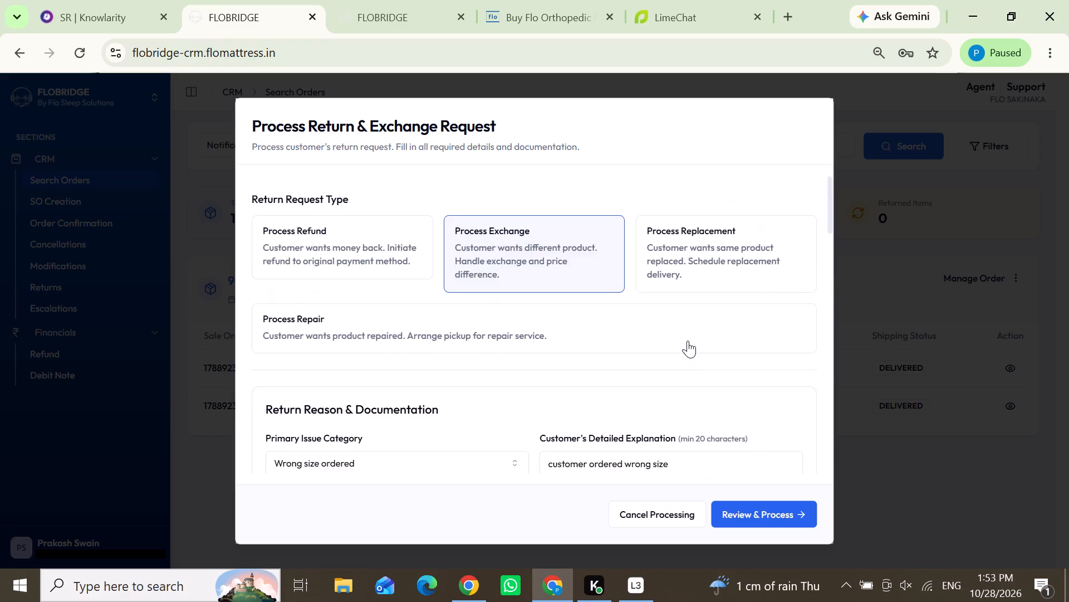
{"action": "scroll", "coordinate": [688, 341], "scroll_direction": "down", "scroll_amount": 1}
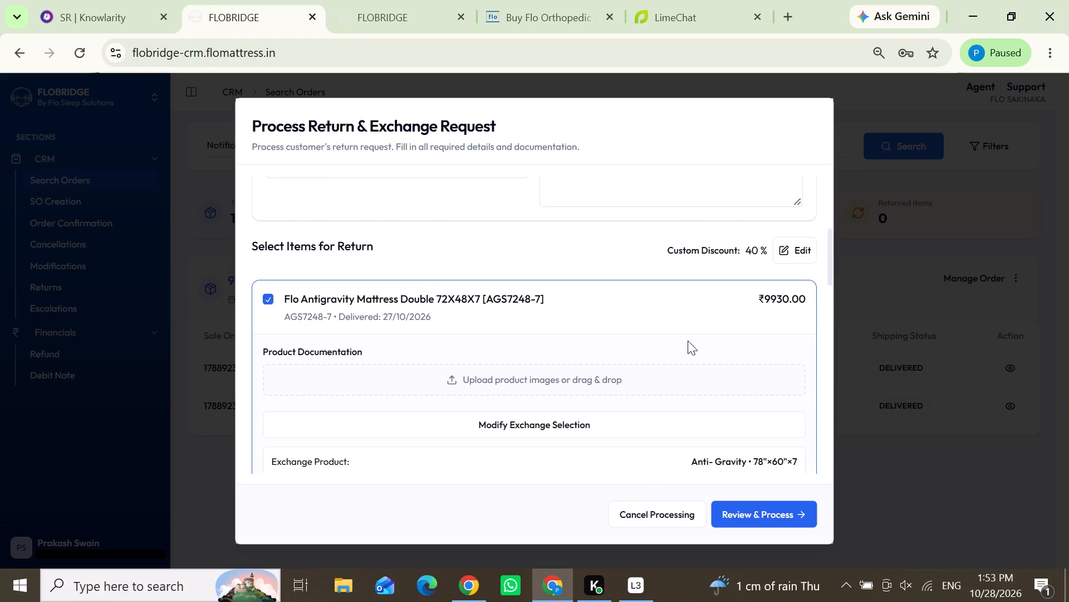
{"action": "scroll", "coordinate": [688, 341], "scroll_direction": "down", "scroll_amount": 2}
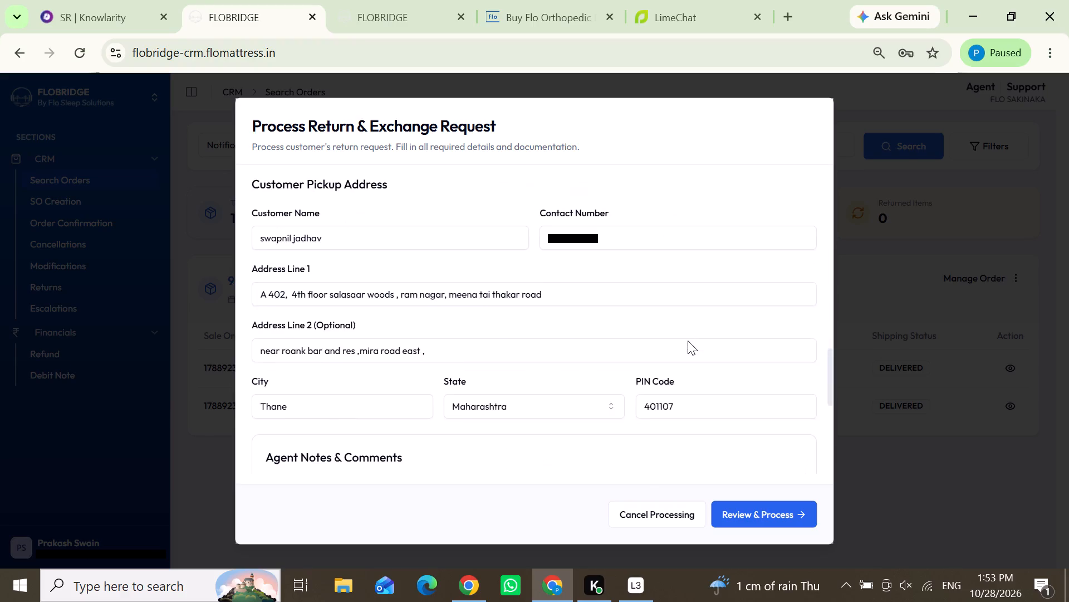
{"action": "scroll", "coordinate": [688, 341], "scroll_direction": "up", "scroll_amount": 1}
{"action": "scroll", "coordinate": [688, 341], "scroll_direction": "down", "scroll_amount": 2}
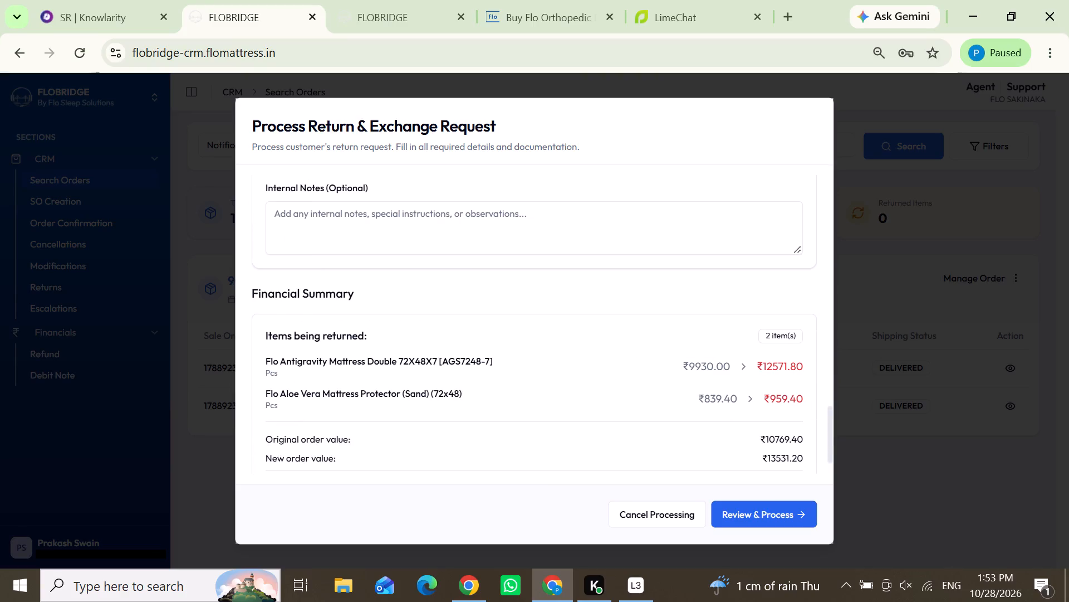
{"action": "scroll", "coordinate": [791, 438], "scroll_direction": "down", "scroll_amount": 3}
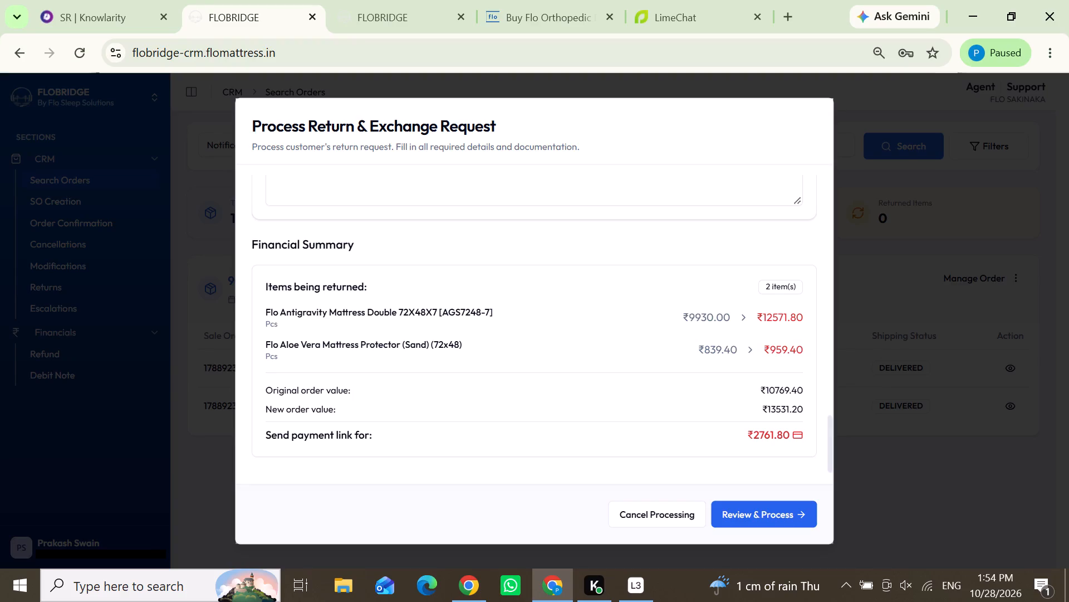
Enter the internal notes "guided for pick up images" and, on a new line, "500 waive off".
{"action": "scroll", "coordinate": [559, 341], "scroll_direction": "up", "scroll_amount": 1}
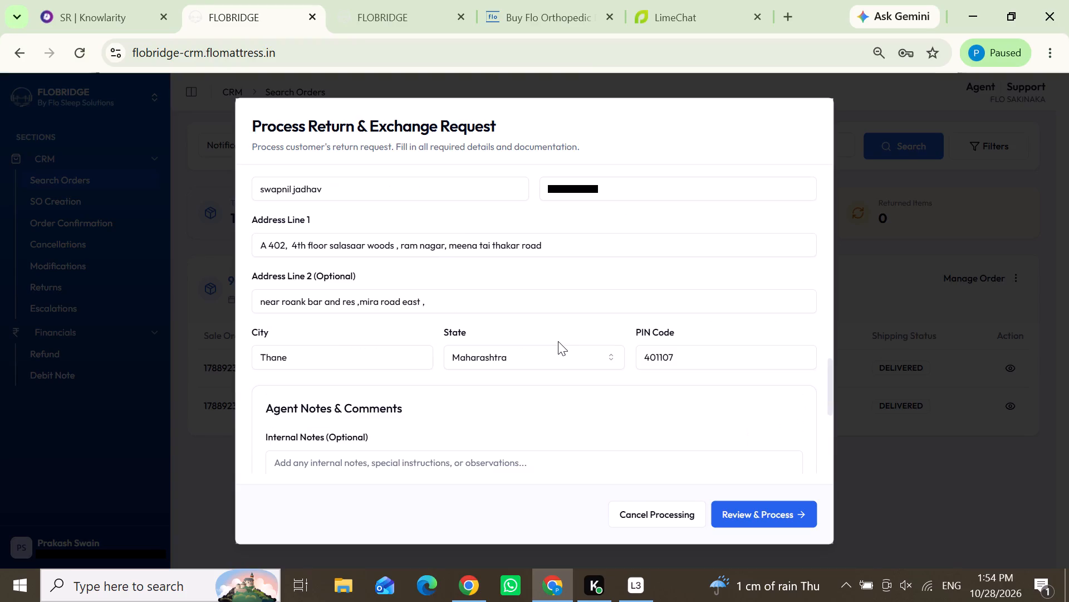
{"action": "left_click", "coordinate": [375, 469]}
{"action": "type", "text": "guided for pick up ima"}
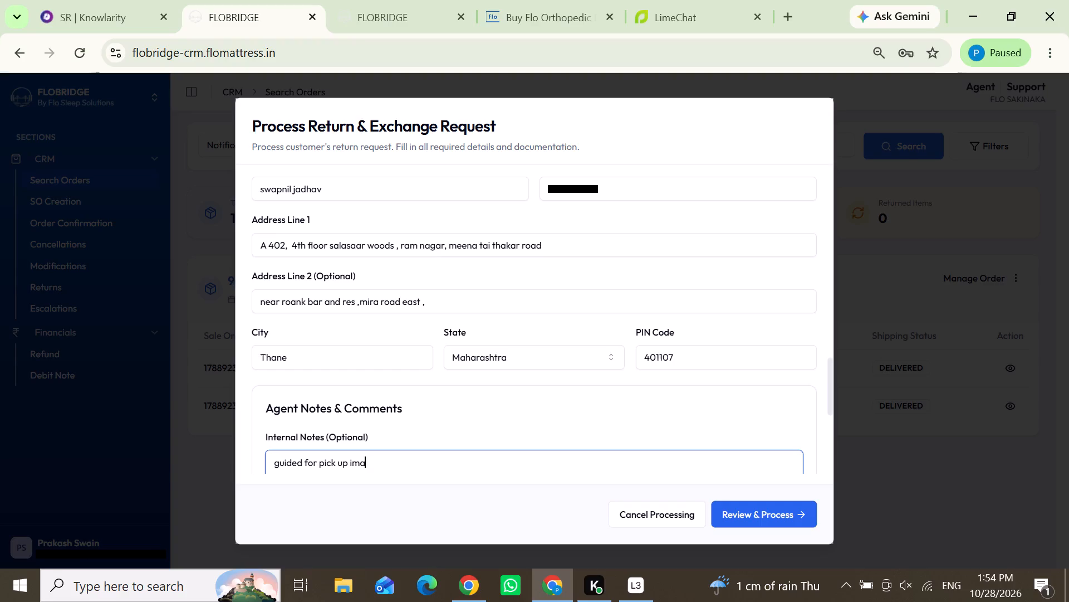
{"action": "type", "text": "ges"}
{"action": "key", "text": "space"}
{"action": "key", "text": "shift+Return"}
{"action": "type", "text": "500 waive off"}
{"action": "scroll", "coordinate": [477, 397], "scroll_direction": "up", "scroll_amount": 1}
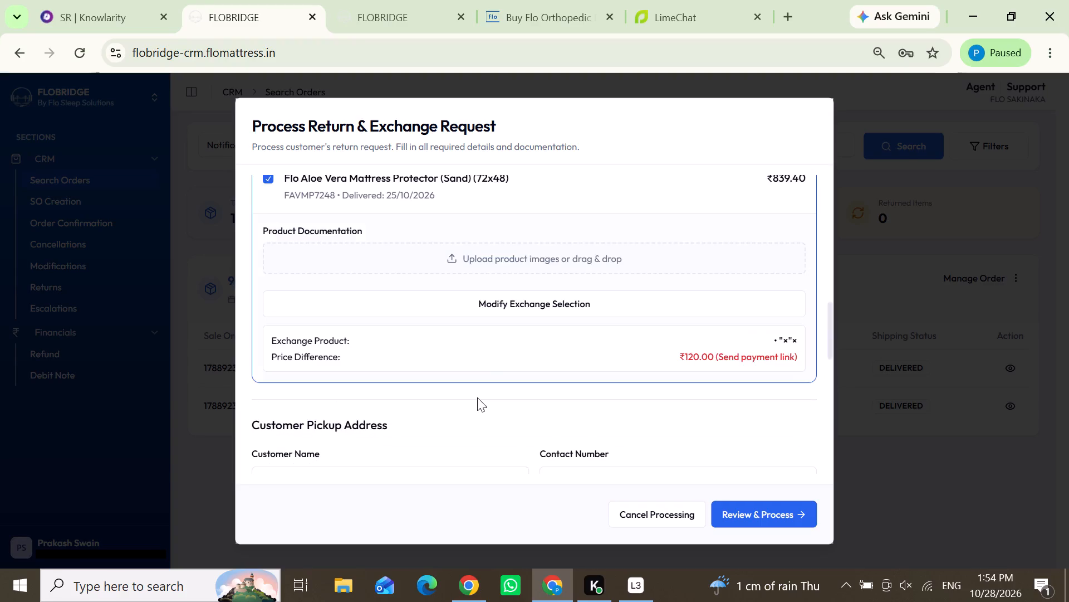
Open the Razorpay site in a new browser tab.
{"action": "left_click", "coordinate": [787, 12]}
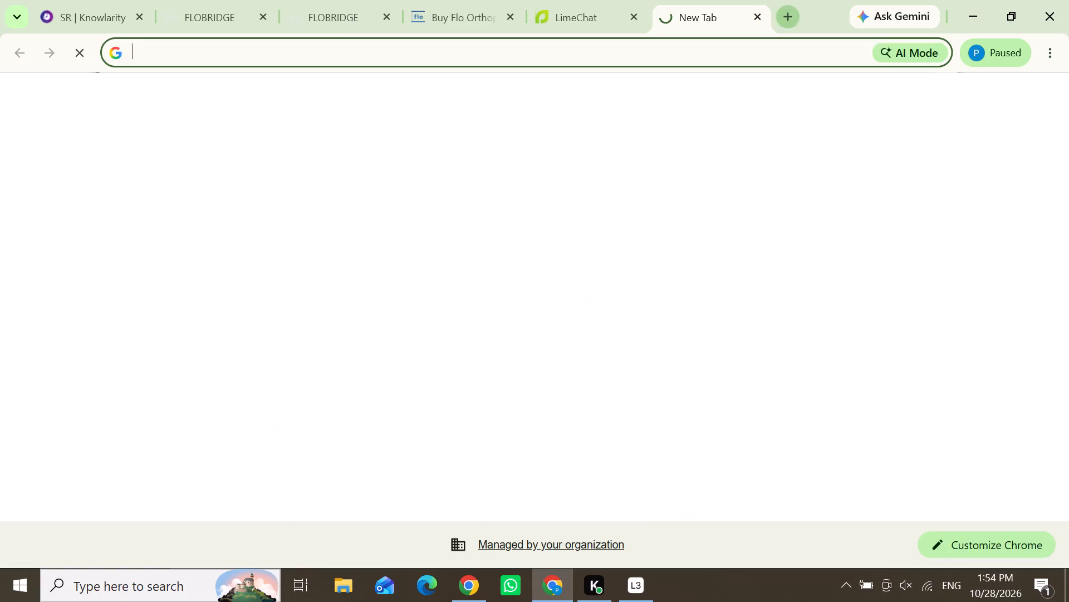
{"action": "key", "text": "r"}
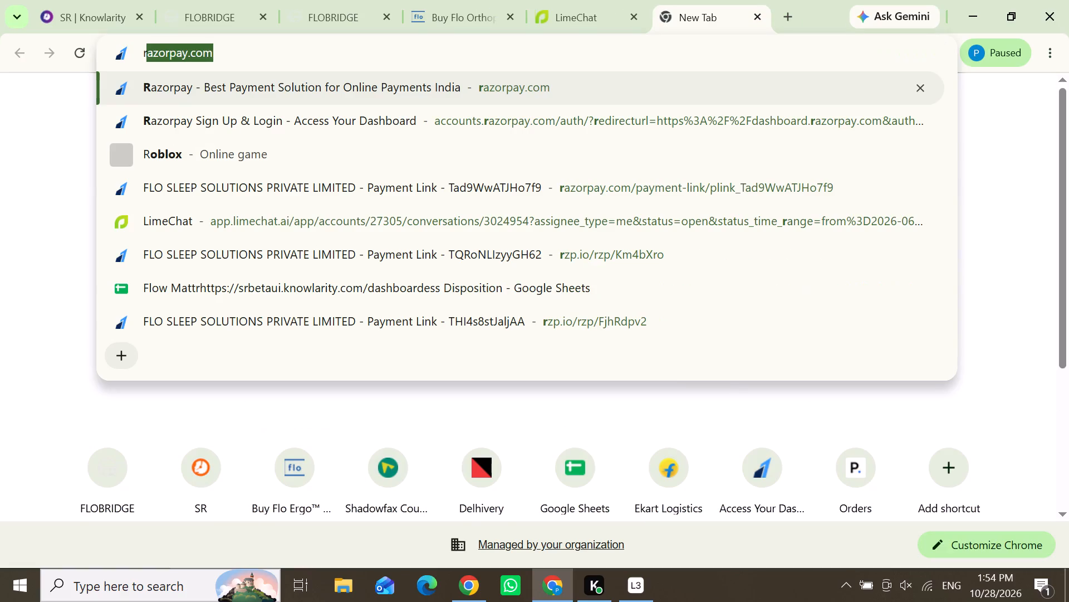
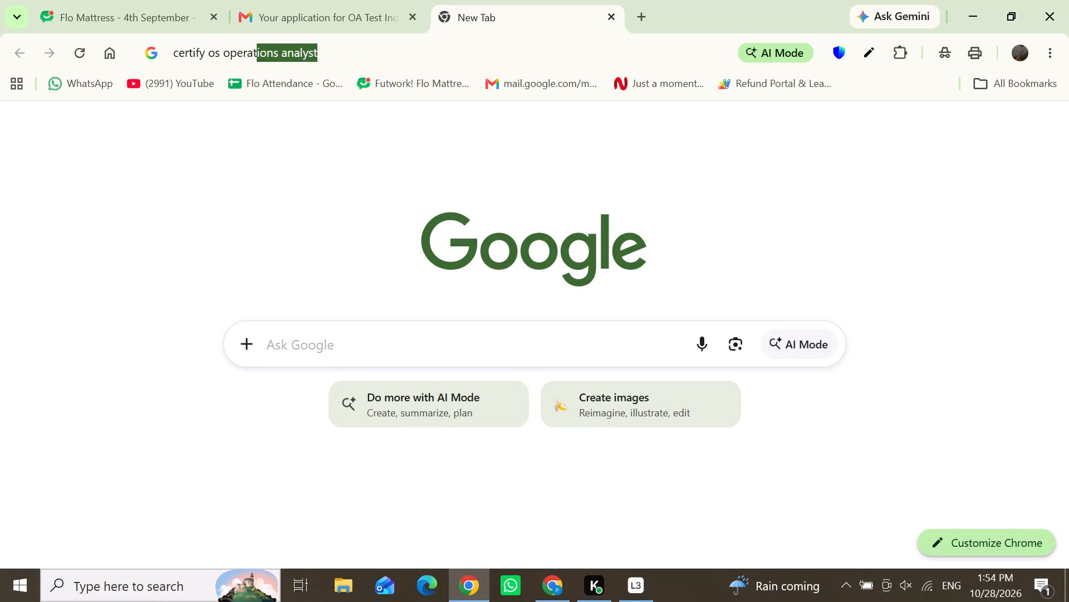
Search Google for "certify os operations analyst assesment".
{"action": "type", "text": "ions an"}
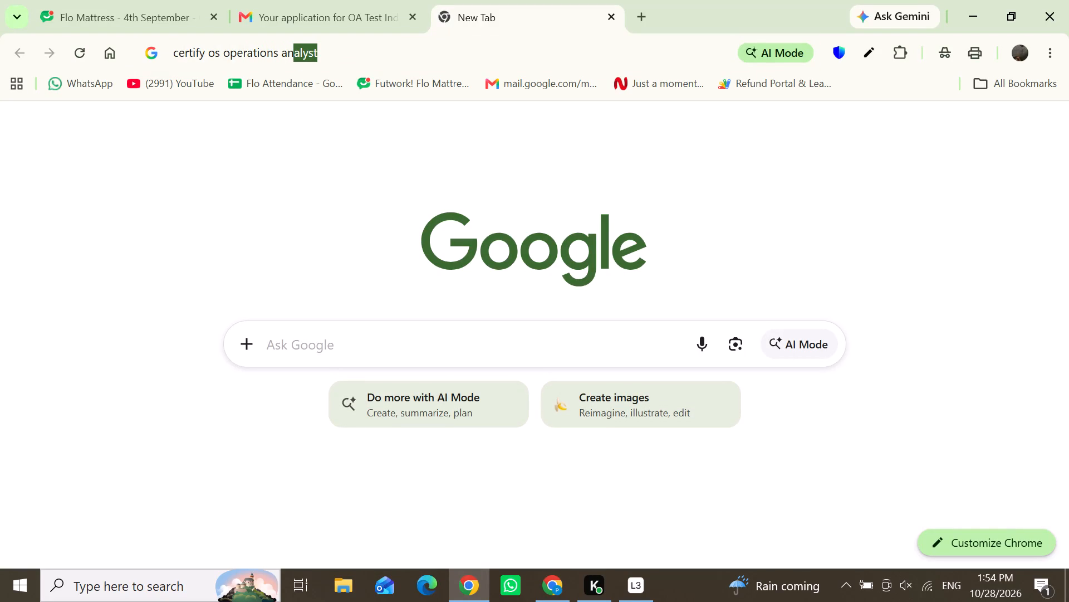
{"action": "type", "text": "alyst"}
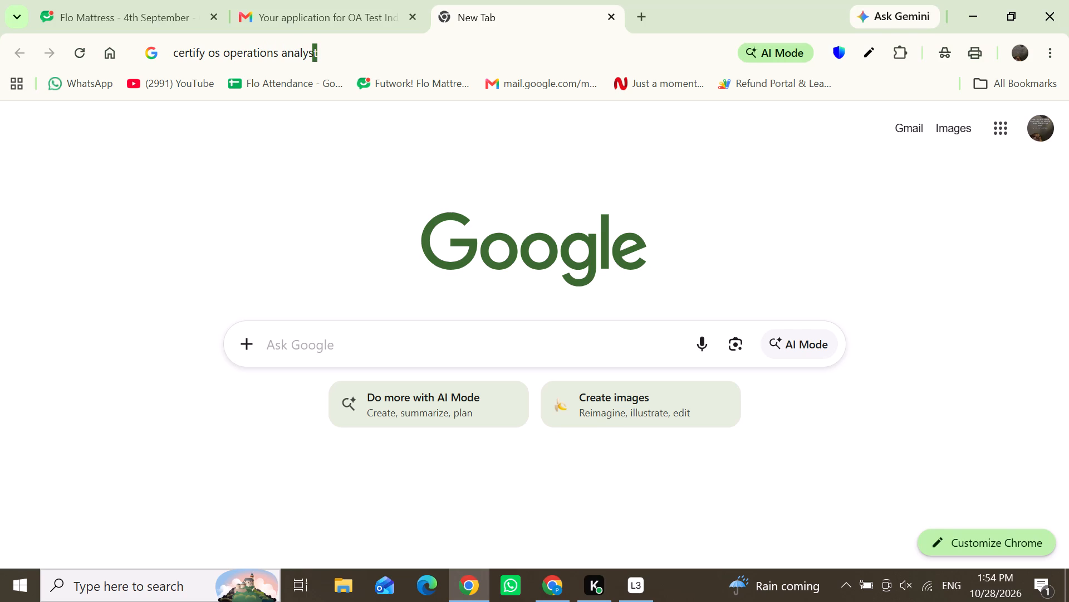
{"action": "key", "text": "space"}
{"action": "type", "text": "assesment"}
{"action": "key", "text": "Return"}
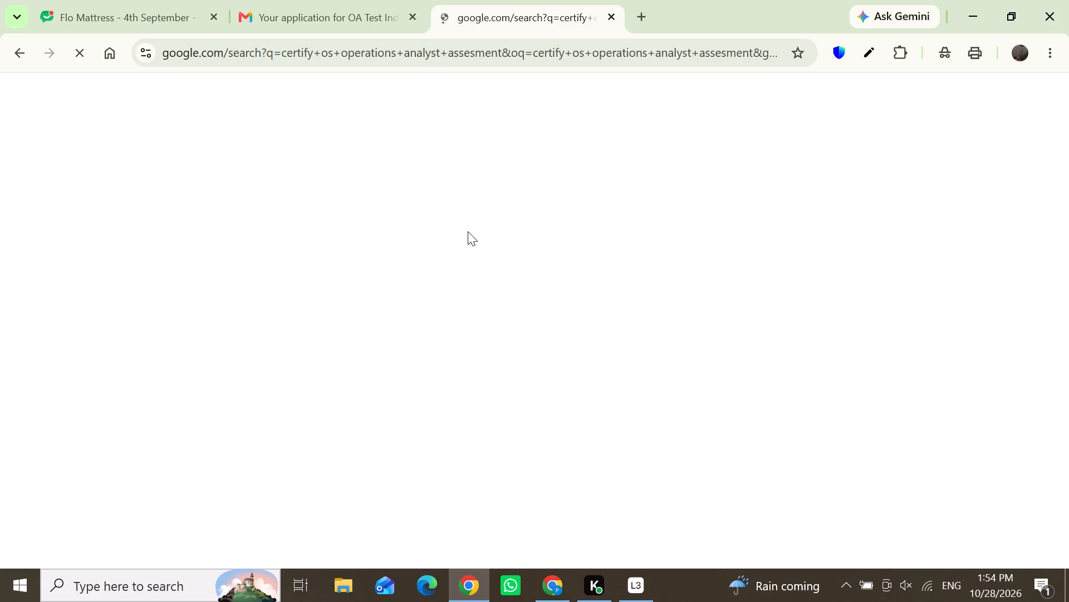
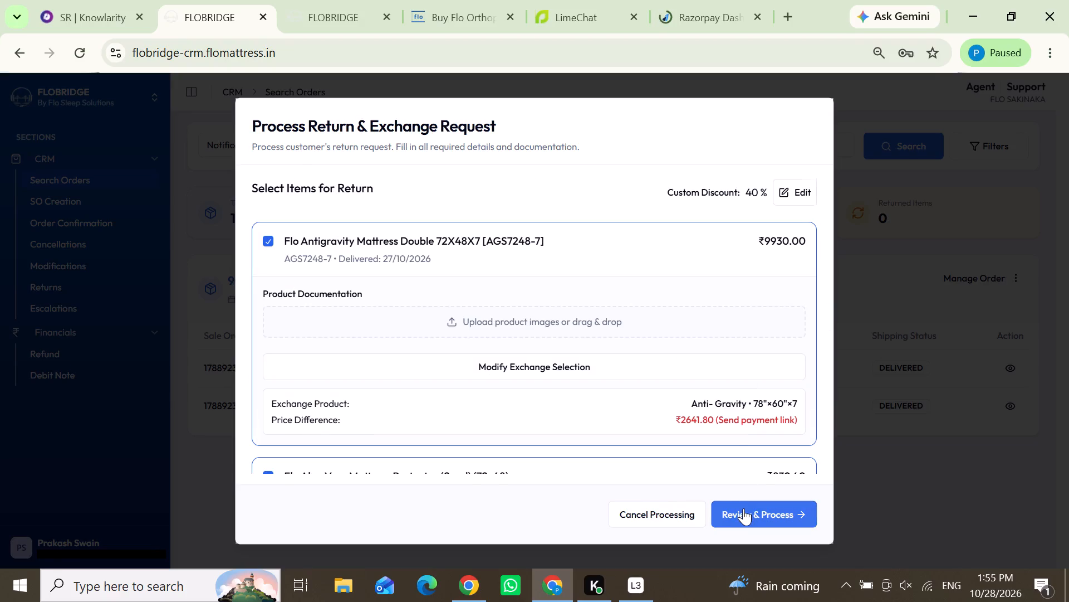
Advance the return and exchange request for the Flo Antigravity mattress and protector to its final review.
{"action": "scroll", "coordinate": [775, 434], "scroll_direction": "down", "scroll_amount": 1}
{"action": "left_click", "coordinate": [761, 514]}
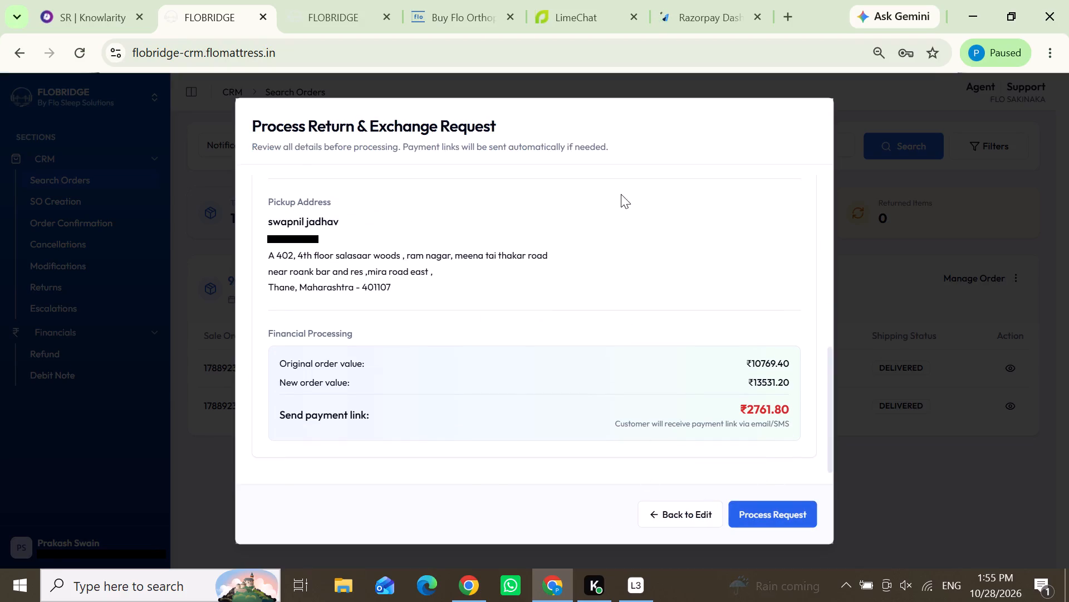
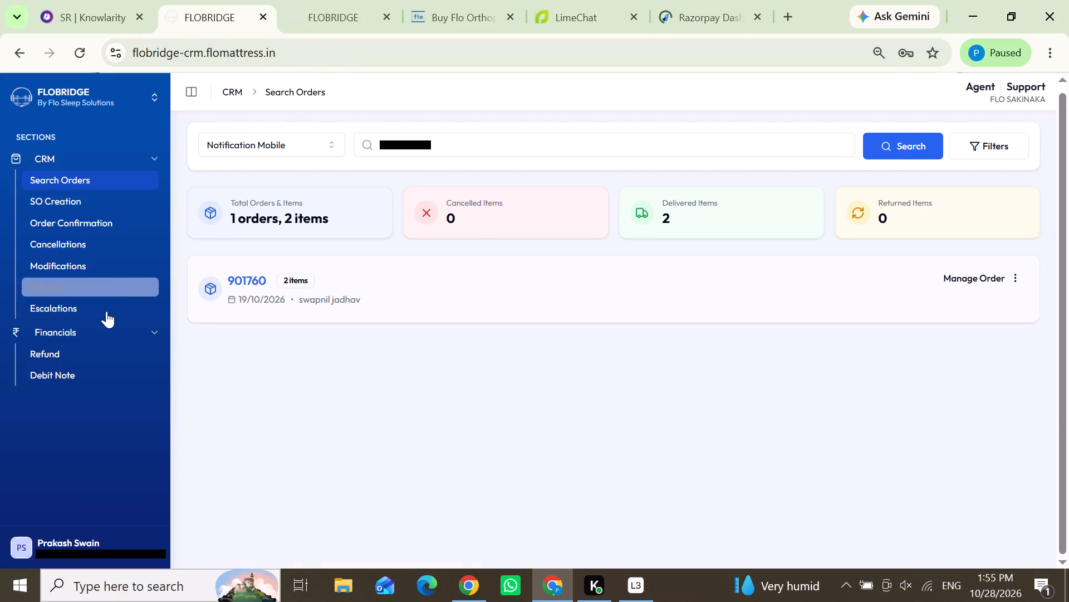
{"action": "left_click", "coordinate": [428, 295]}
{"action": "key", "text": "ctrl+v"}
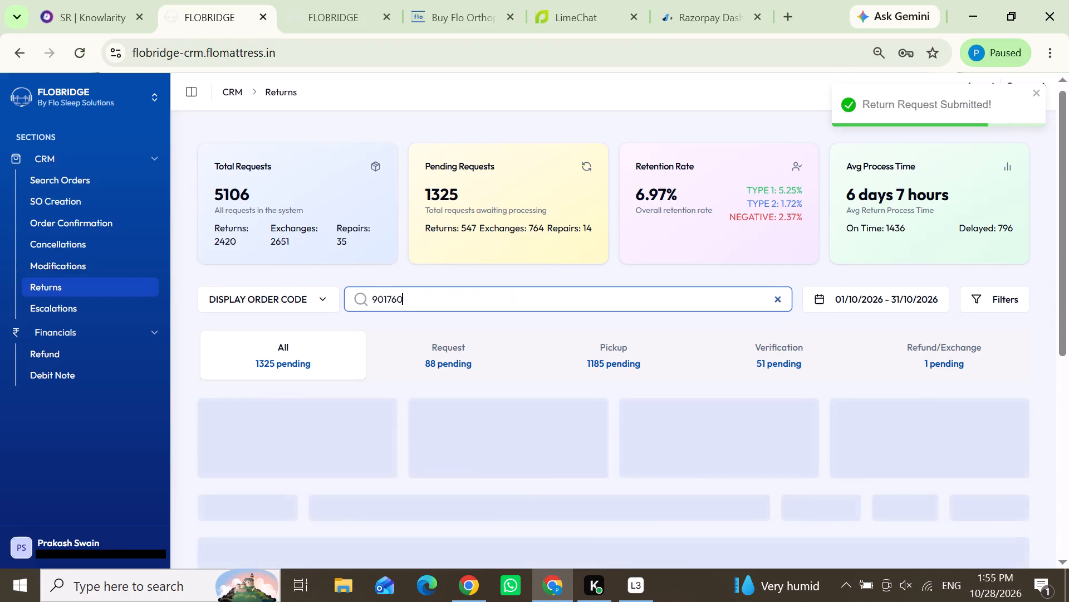
{"action": "key", "text": "Return"}
{"action": "key", "text": "Return"}
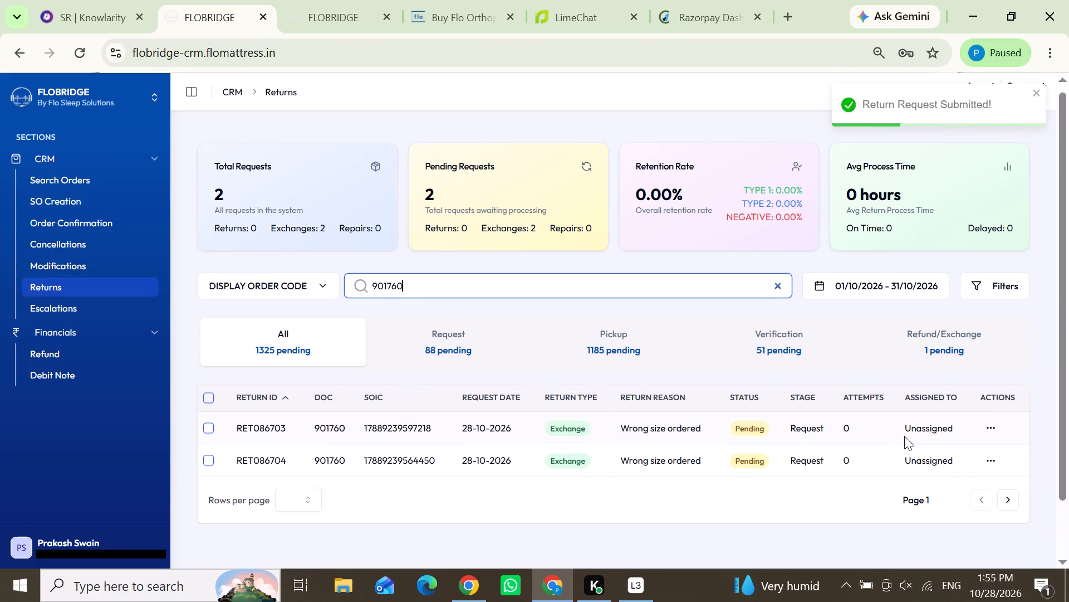
{"action": "left_click", "coordinate": [996, 426]}
{"action": "left_click", "coordinate": [963, 474]}
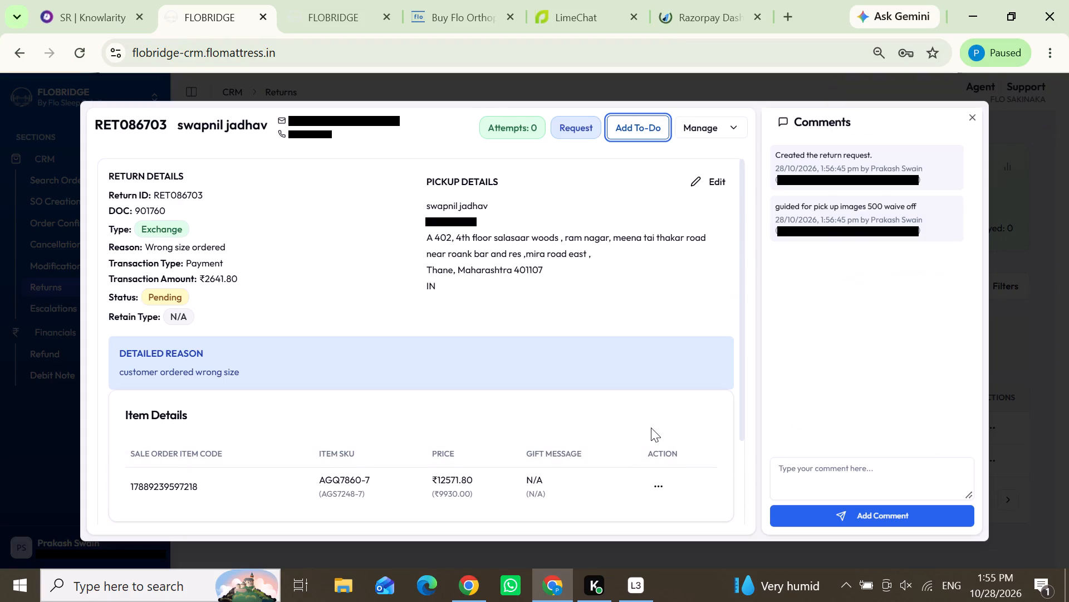
{"action": "left_click", "coordinate": [1029, 394]}
{"action": "left_click", "coordinate": [990, 464]}
{"action": "left_click", "coordinate": [948, 506]}
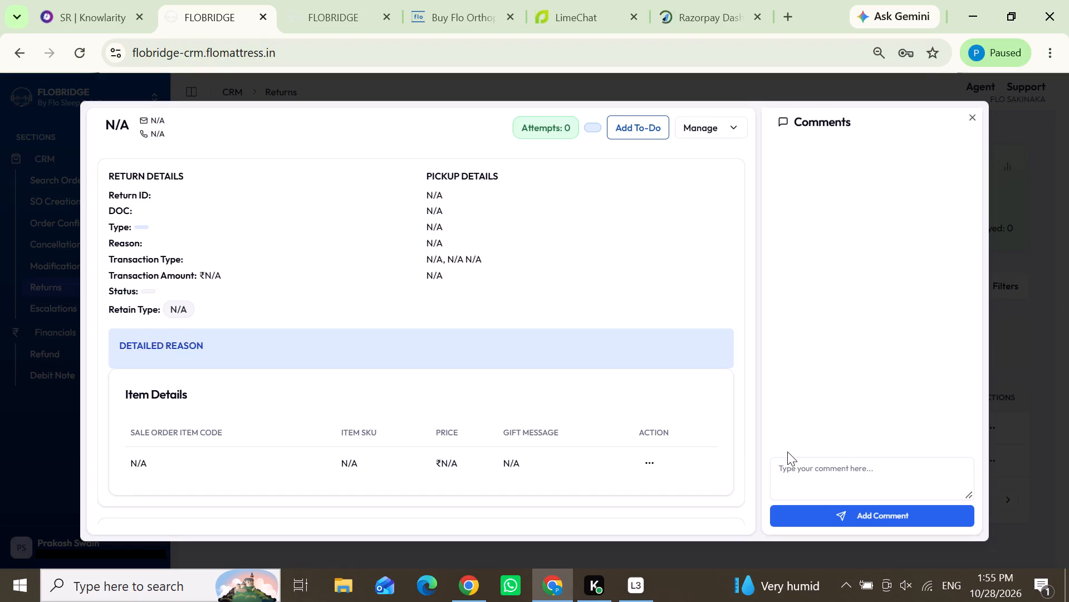
{"action": "scroll", "coordinate": [612, 396], "scroll_direction": "down", "scroll_amount": 3}
{"action": "scroll", "coordinate": [203, 312], "scroll_direction": "up", "scroll_amount": 1}
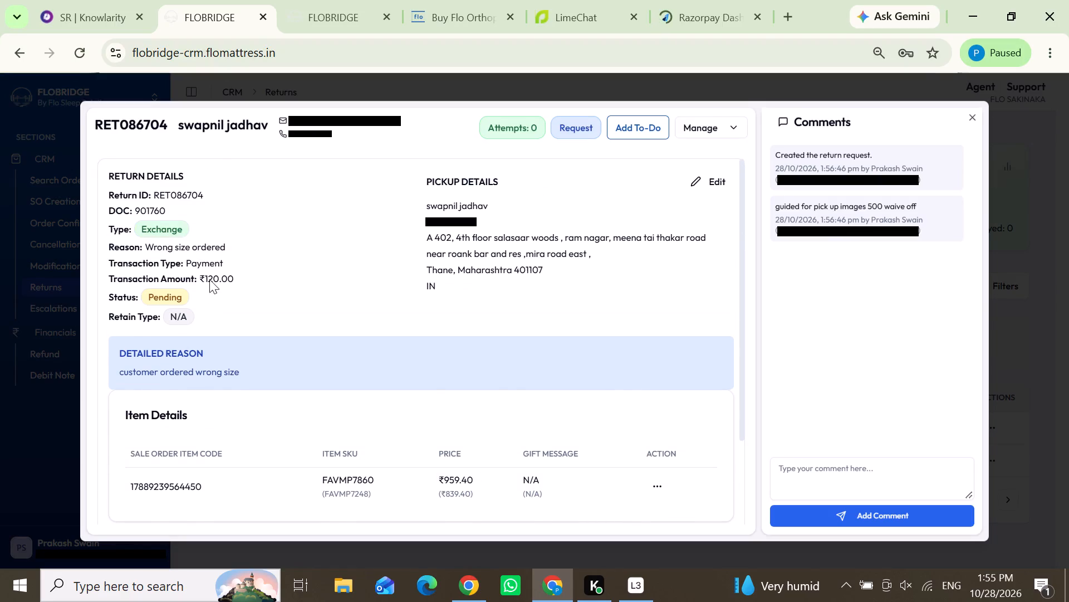
{"action": "scroll", "coordinate": [426, 375], "scroll_direction": "down", "scroll_amount": 3}
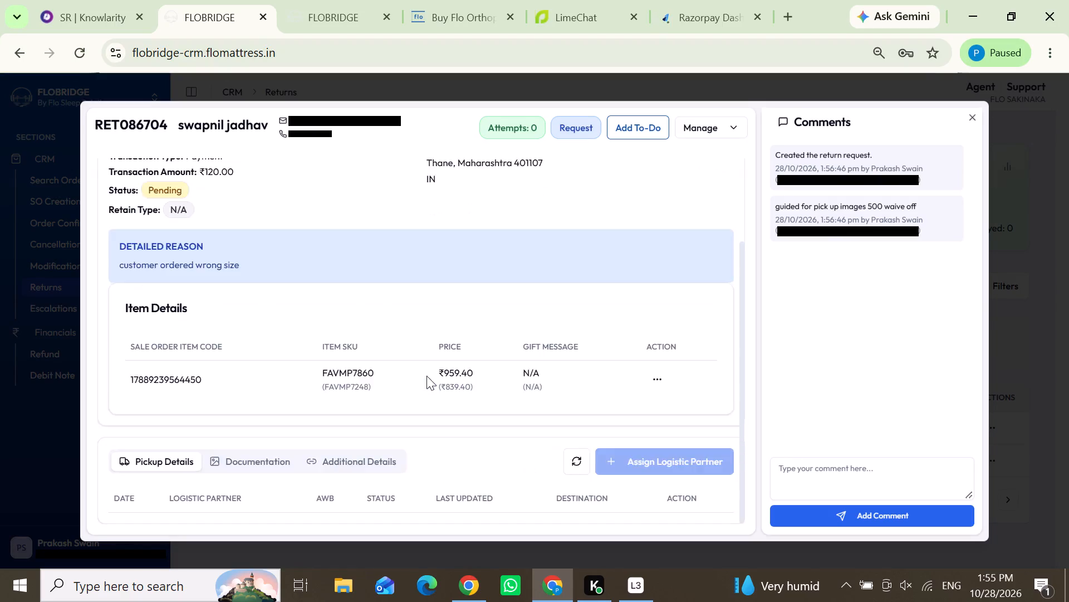
{"action": "scroll", "coordinate": [579, 350], "scroll_direction": "up", "scroll_amount": 1}
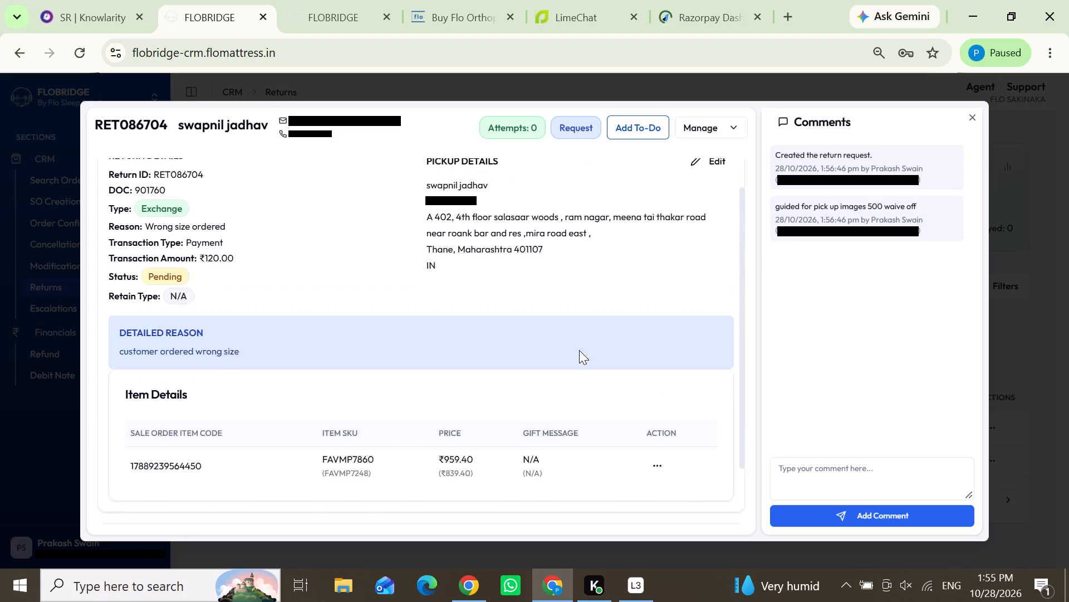
{"action": "scroll", "coordinate": [579, 350], "scroll_direction": "up", "scroll_amount": 1}
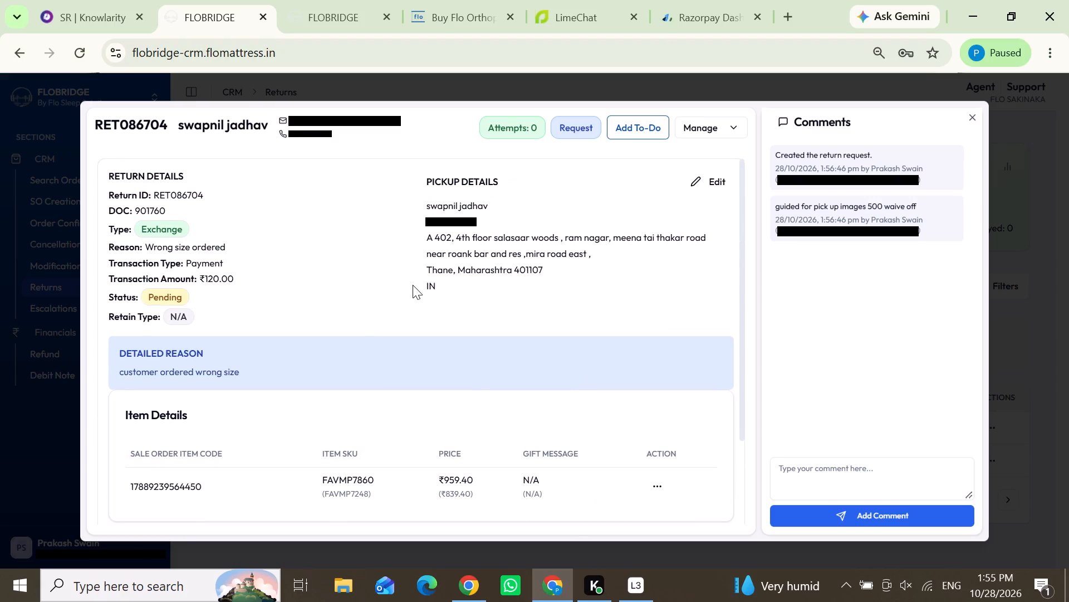
{"action": "left_click_drag", "start_coordinate": [426, 287], "coordinate": [434, 287]}
{"action": "left_click", "coordinate": [444, 310]}
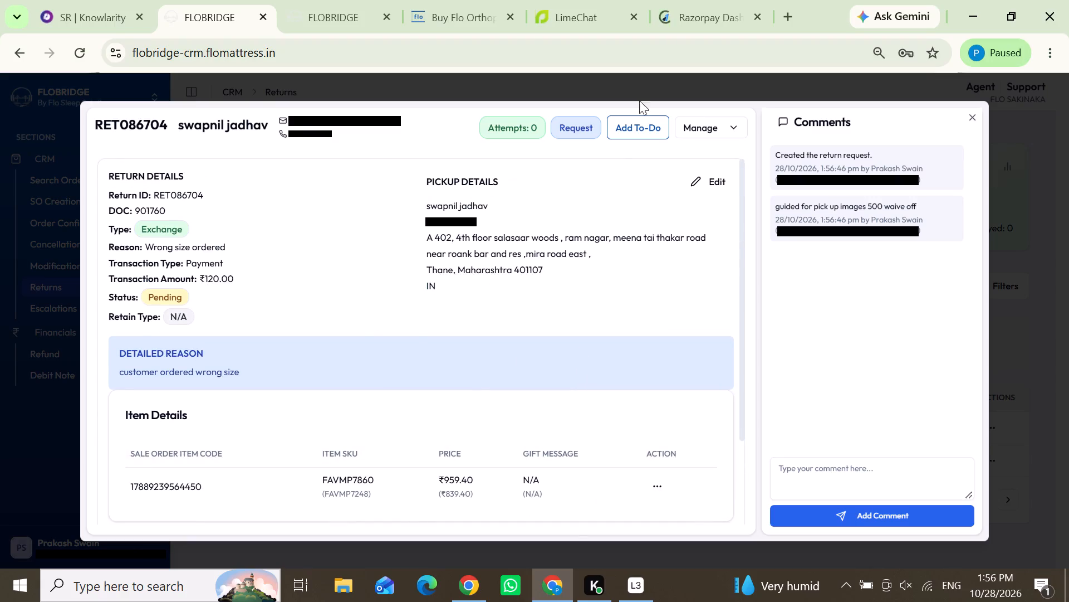
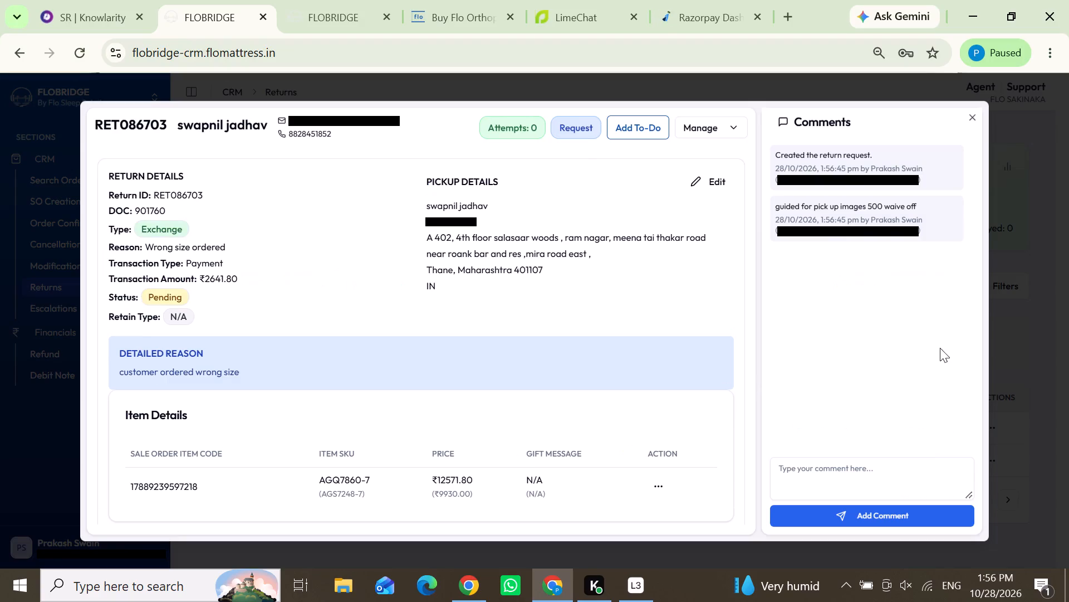
{"action": "left_click", "coordinate": [1040, 332]}
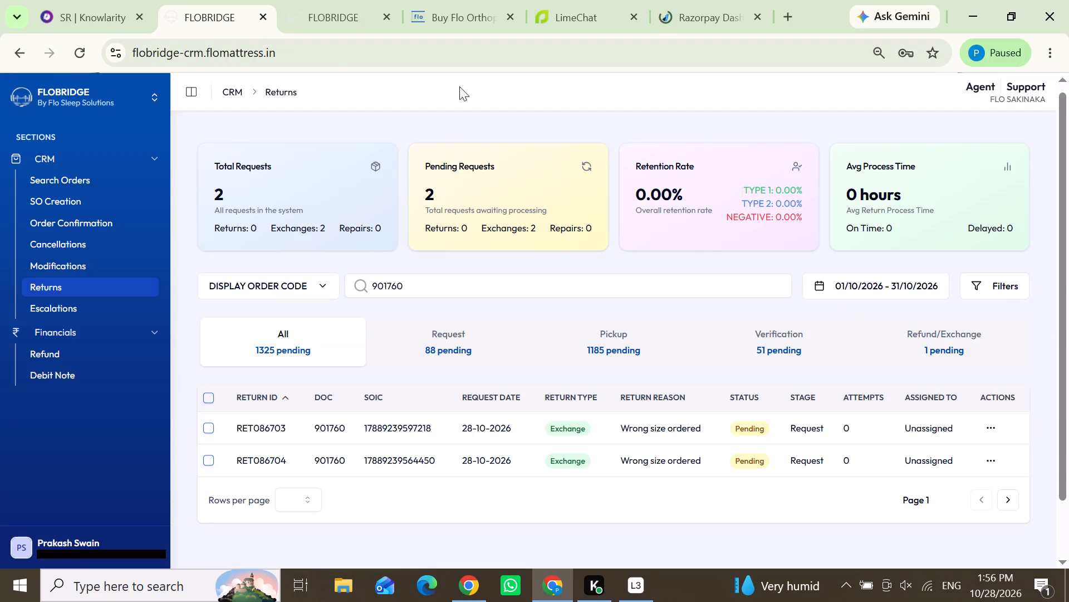
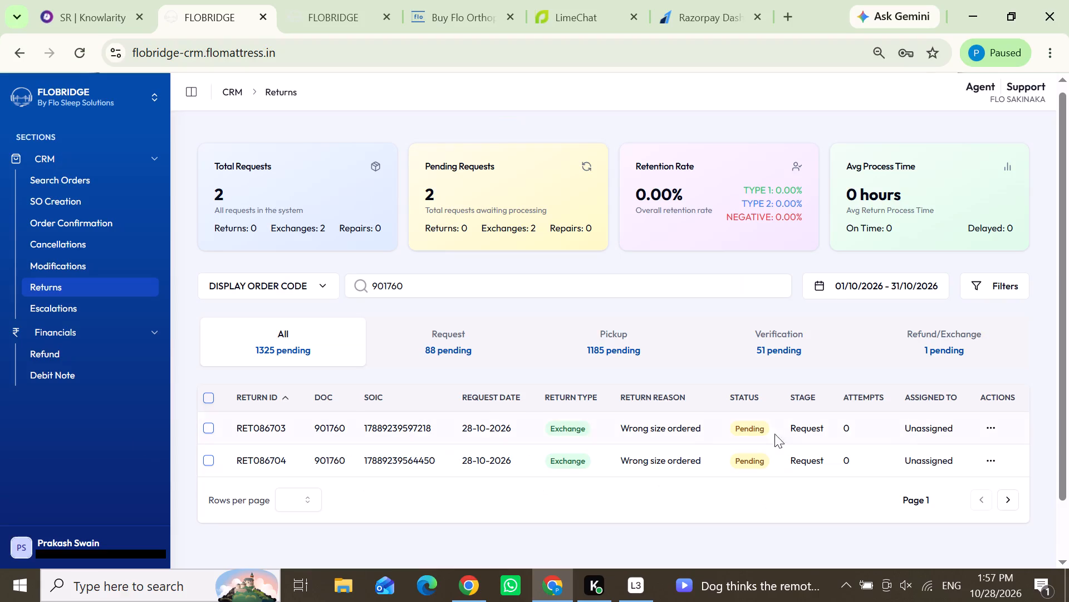
Open the details of exchange request RET086704 for order 901760.
{"action": "left_click", "coordinate": [994, 454]}
{"action": "left_click", "coordinate": [943, 507]}
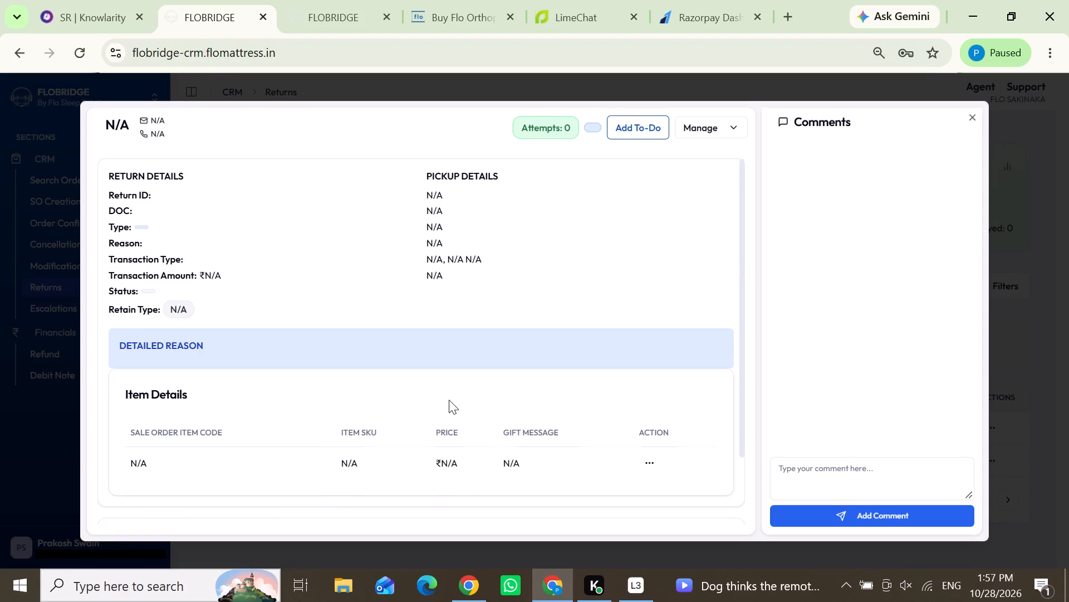
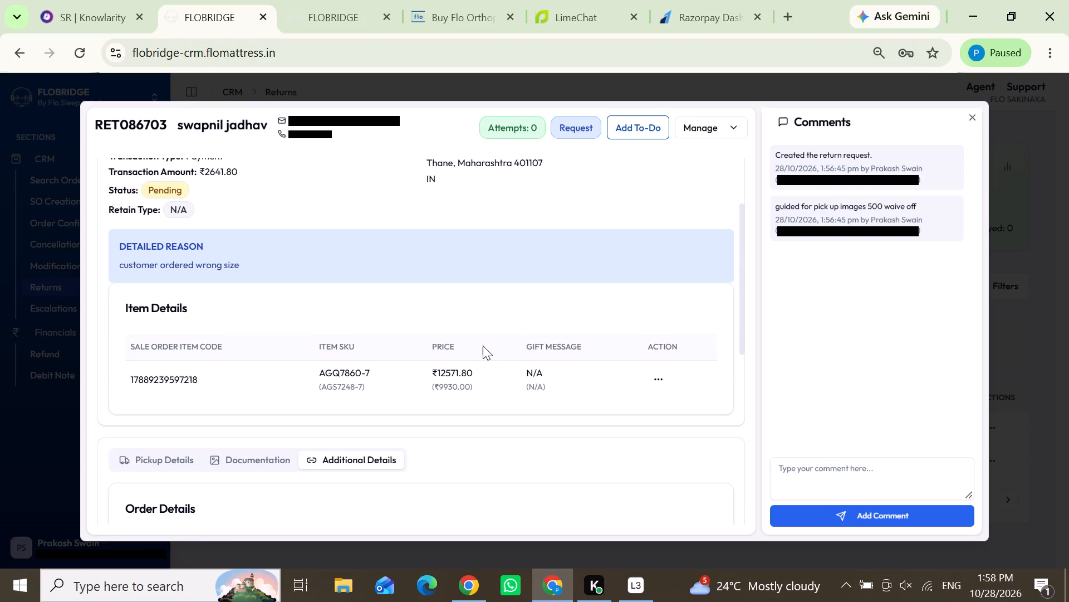
{"action": "scroll", "coordinate": [483, 345], "scroll_direction": "down", "scroll_amount": 1}
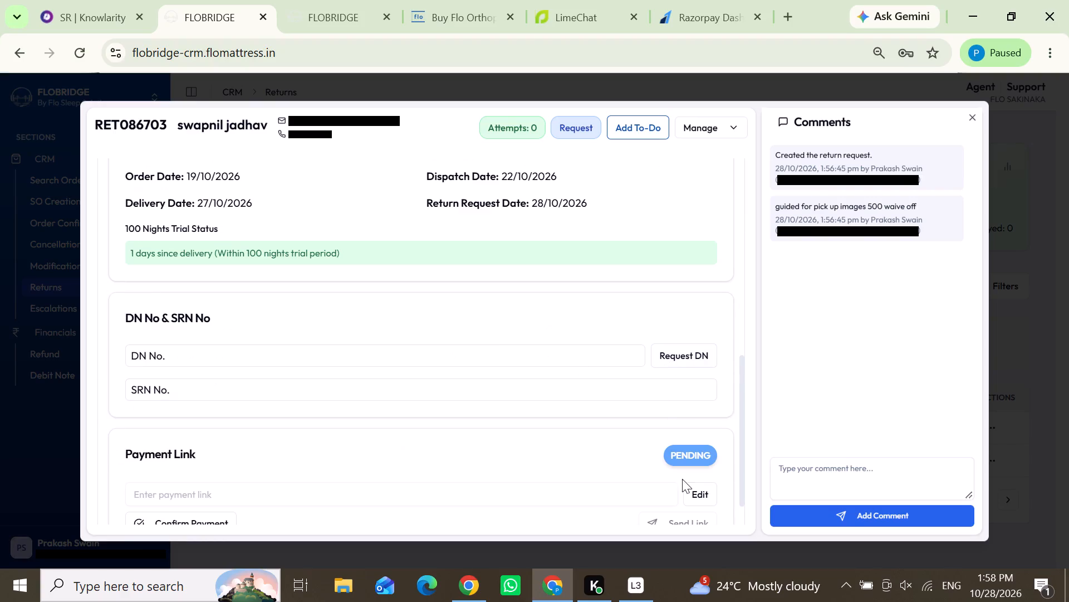
{"action": "left_click", "coordinate": [686, 489]}
{"action": "left_click", "coordinate": [595, 497]}
{"action": "key", "text": "ctrl+v"}
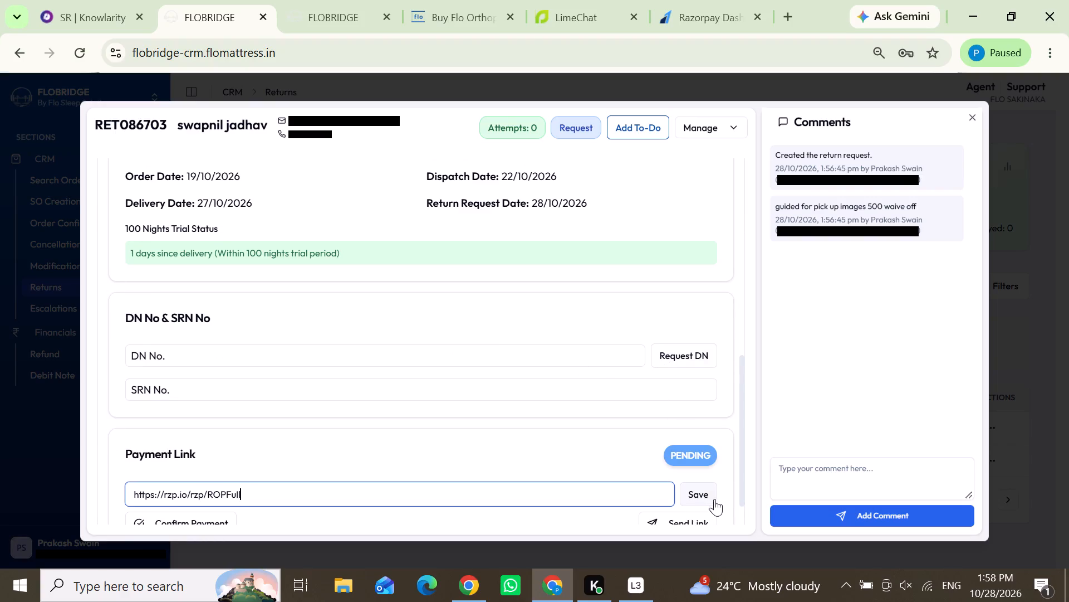
{"action": "left_click", "coordinate": [711, 491]}
{"action": "left_click", "coordinate": [1038, 363]}
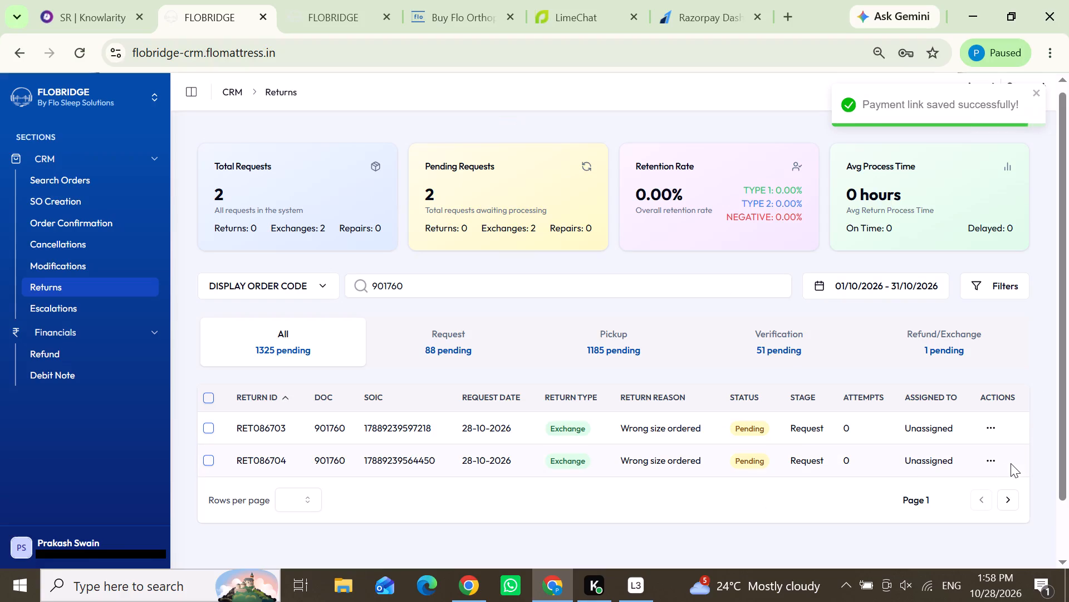
{"action": "left_click", "coordinate": [1006, 464]}
{"action": "left_click", "coordinate": [993, 465]}
{"action": "left_click", "coordinate": [940, 505]}
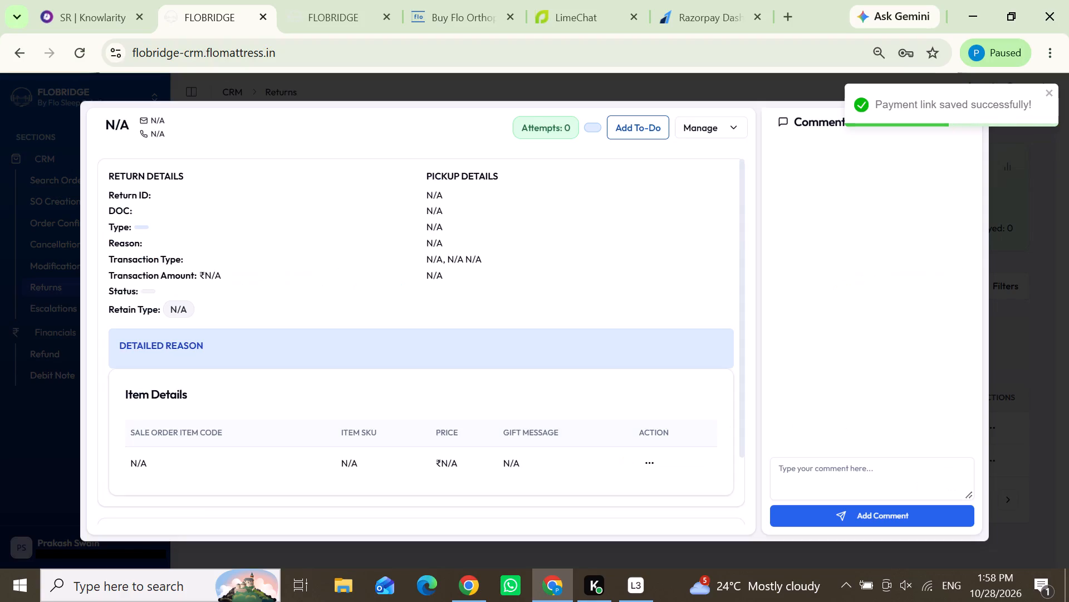
{"action": "scroll", "coordinate": [551, 434], "scroll_direction": "down", "scroll_amount": 3}
{"action": "left_click", "coordinate": [359, 469]}
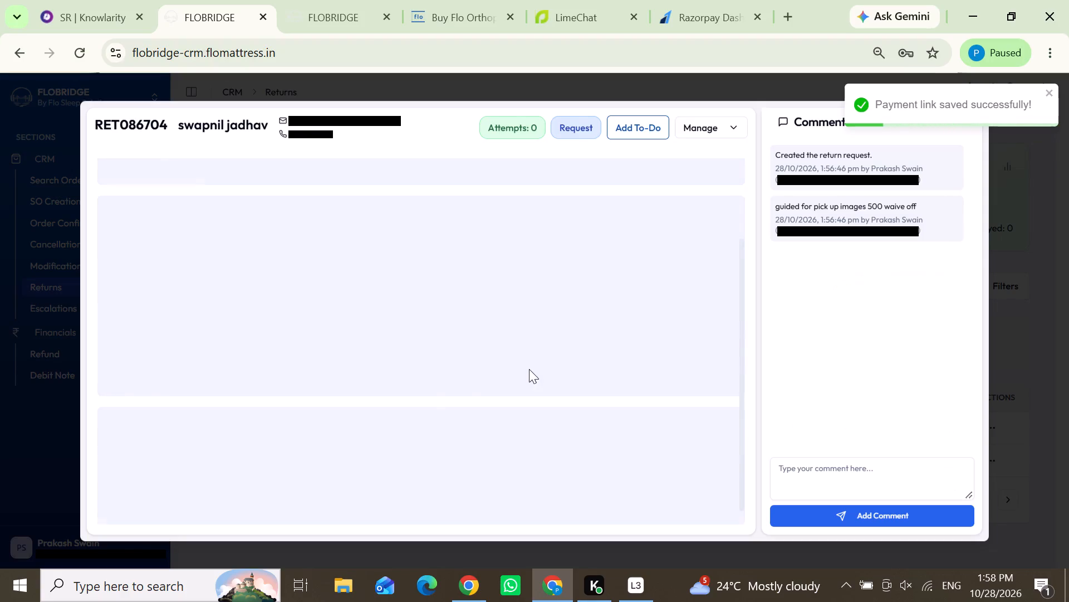
{"action": "scroll", "coordinate": [529, 369], "scroll_direction": "down", "scroll_amount": 1}
{"action": "left_click", "coordinate": [710, 485]}
{"action": "left_click", "coordinate": [567, 494]}
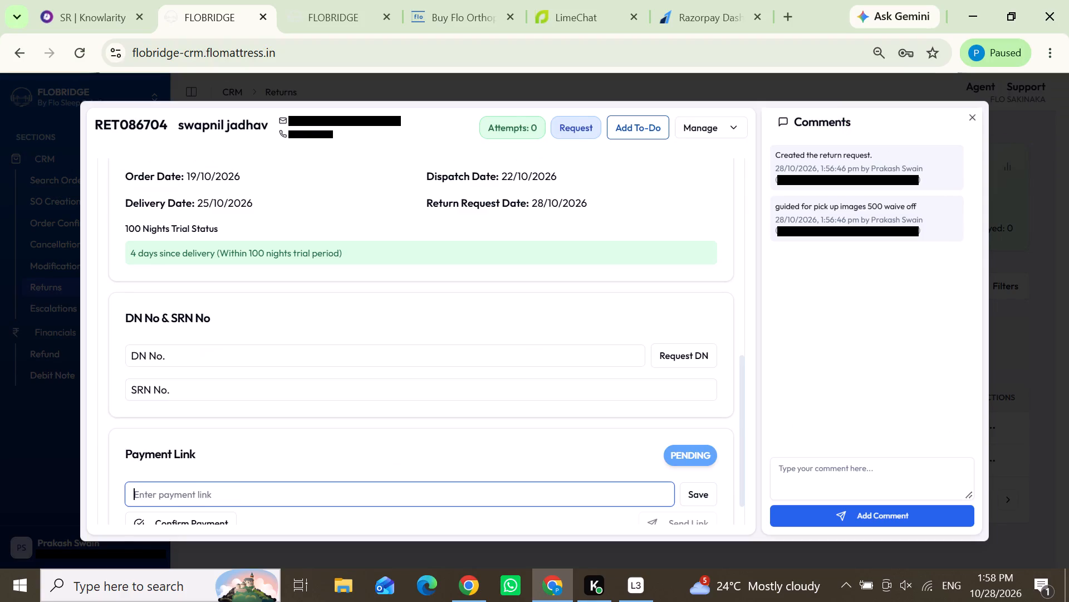
{"action": "key", "text": "ctrl+v"}
{"action": "left_click", "coordinate": [688, 491]}
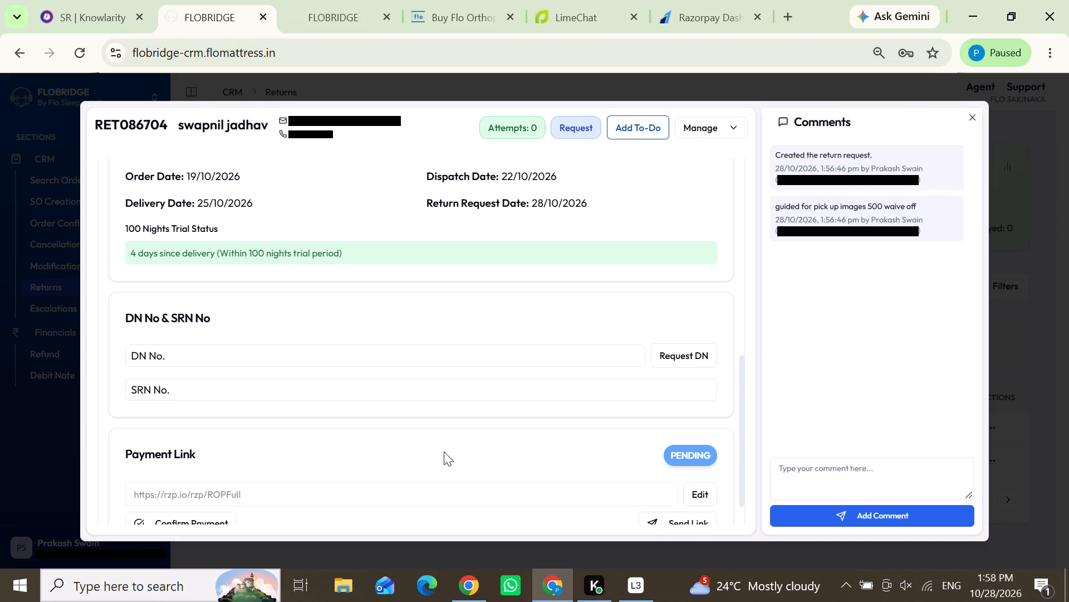
{"action": "left_click", "coordinate": [1058, 397]}
Switch to the Knowlarity call page to check the ongoing call.
{"action": "left_click", "coordinate": [97, 0]}
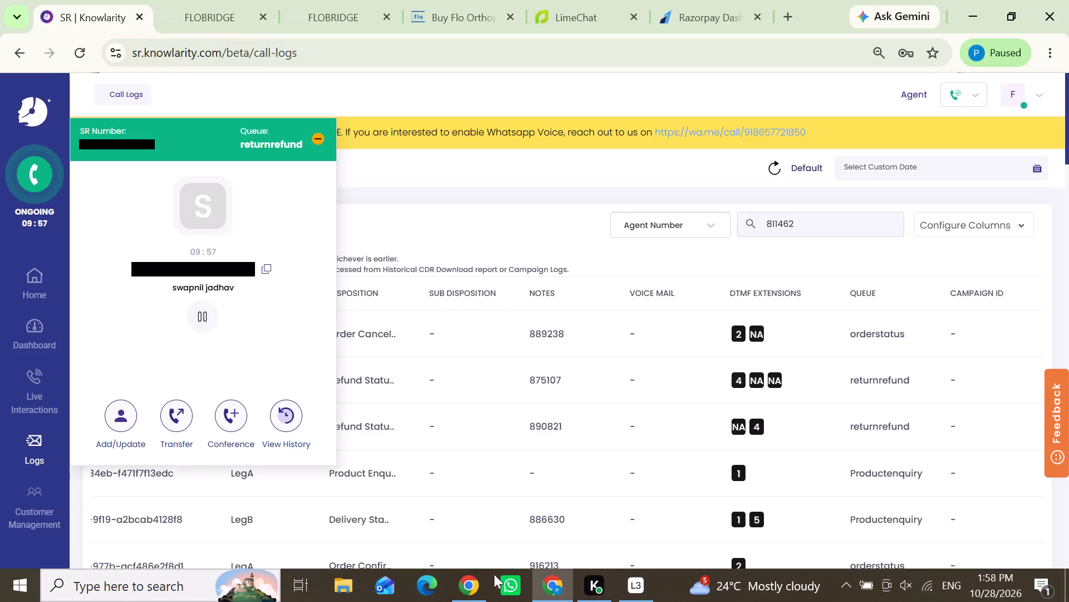
In the other browser window, read the full AI overview on the CertifyOS operations analyst assessment and open Glassdoor's interview questions result.
{"action": "left_click", "coordinate": [473, 509]}
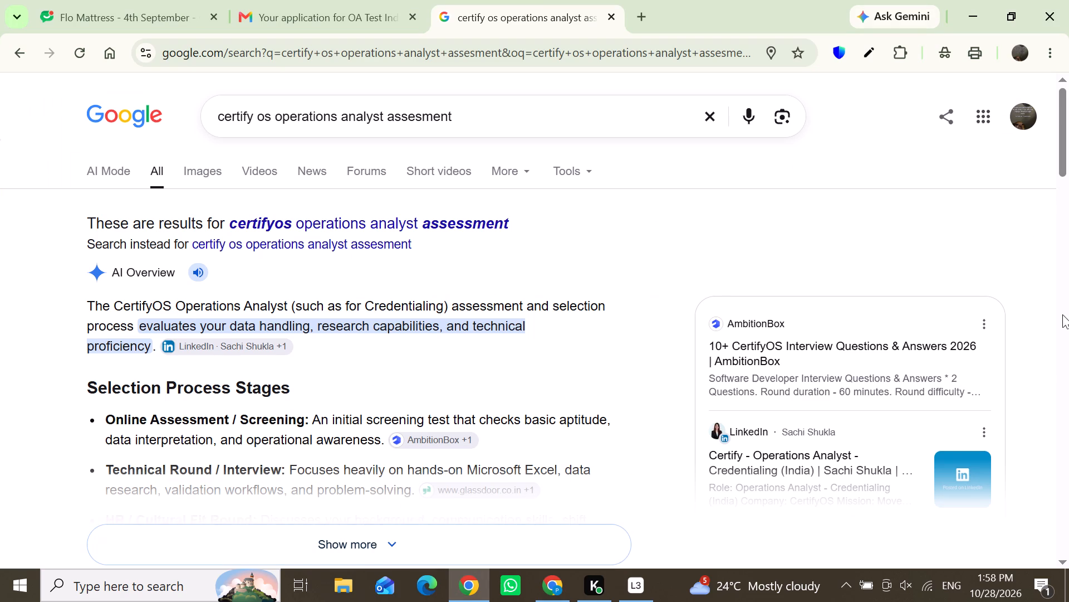
{"action": "left_click", "coordinate": [374, 536]}
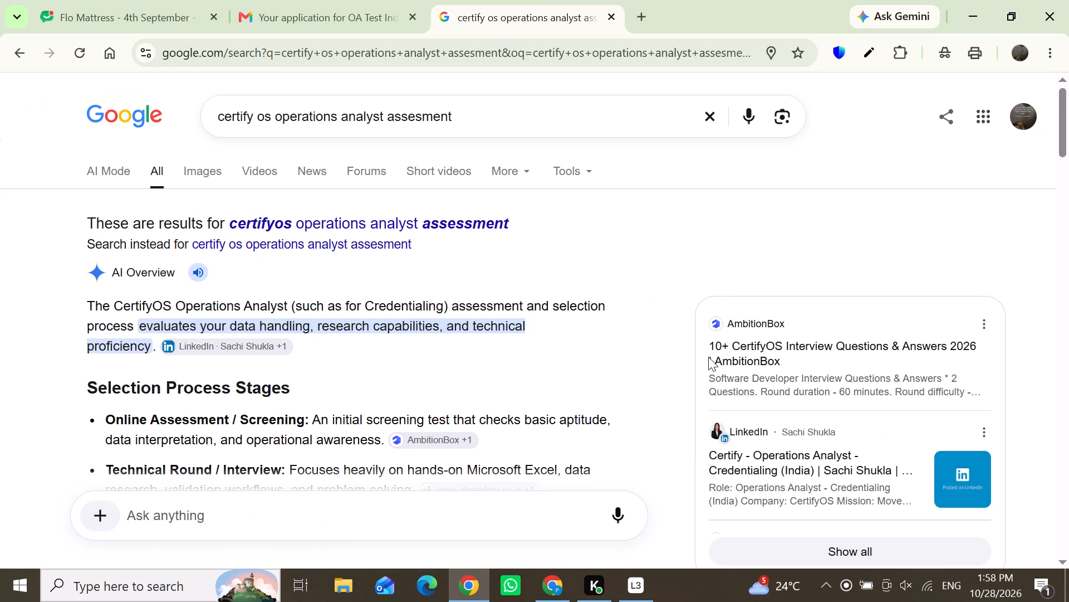
{"action": "left_click_drag", "start_coordinate": [1068, 138], "coordinate": [1066, 174]}
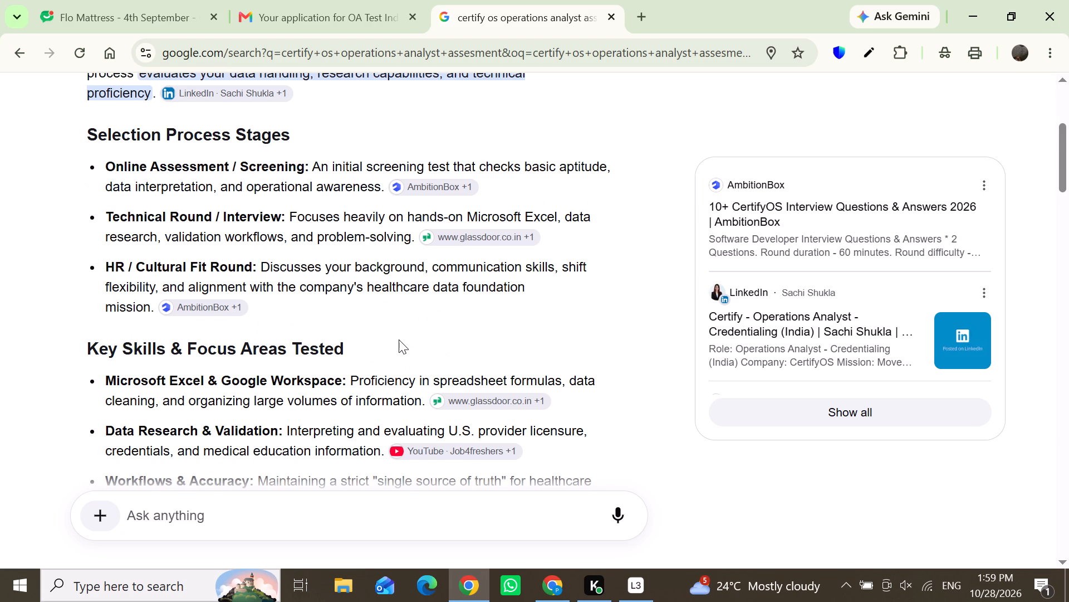
{"action": "scroll", "coordinate": [399, 339], "scroll_direction": "down", "scroll_amount": 1}
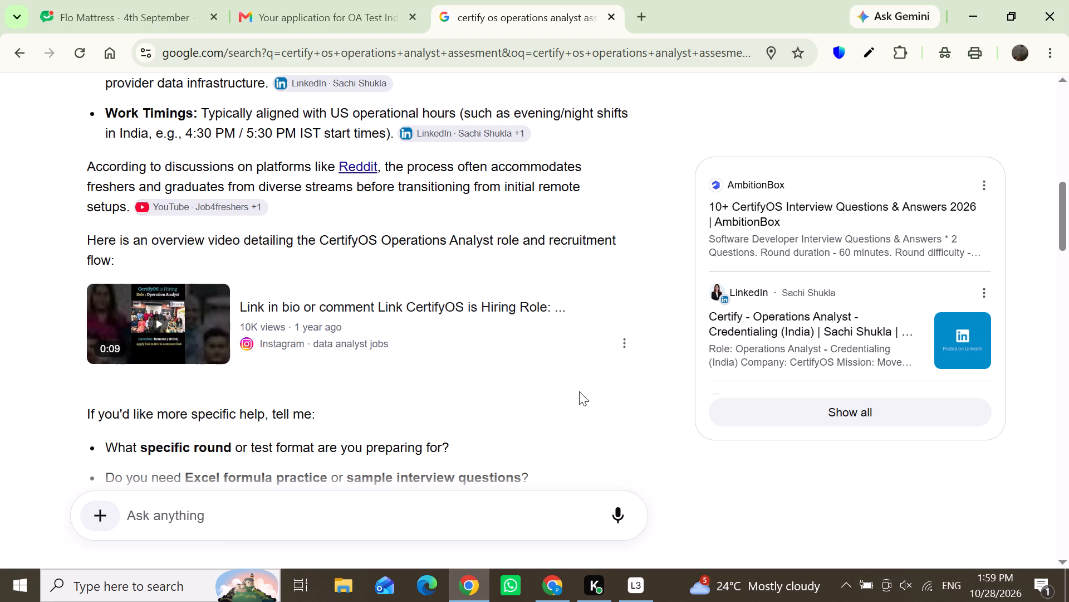
{"action": "scroll", "coordinate": [579, 391], "scroll_direction": "down", "scroll_amount": 1}
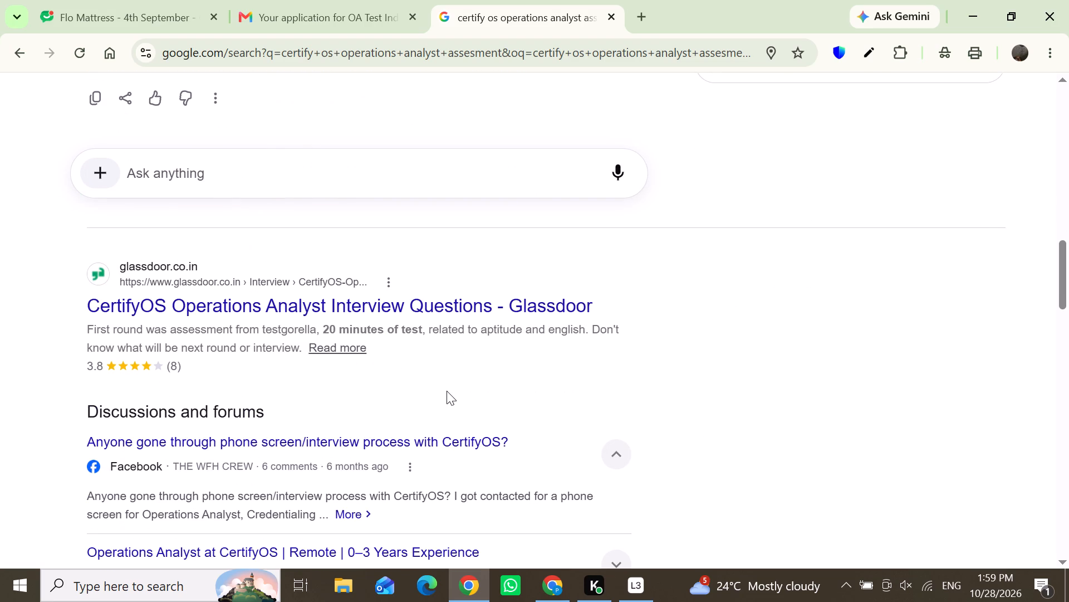
{"action": "left_click", "coordinate": [245, 310]}
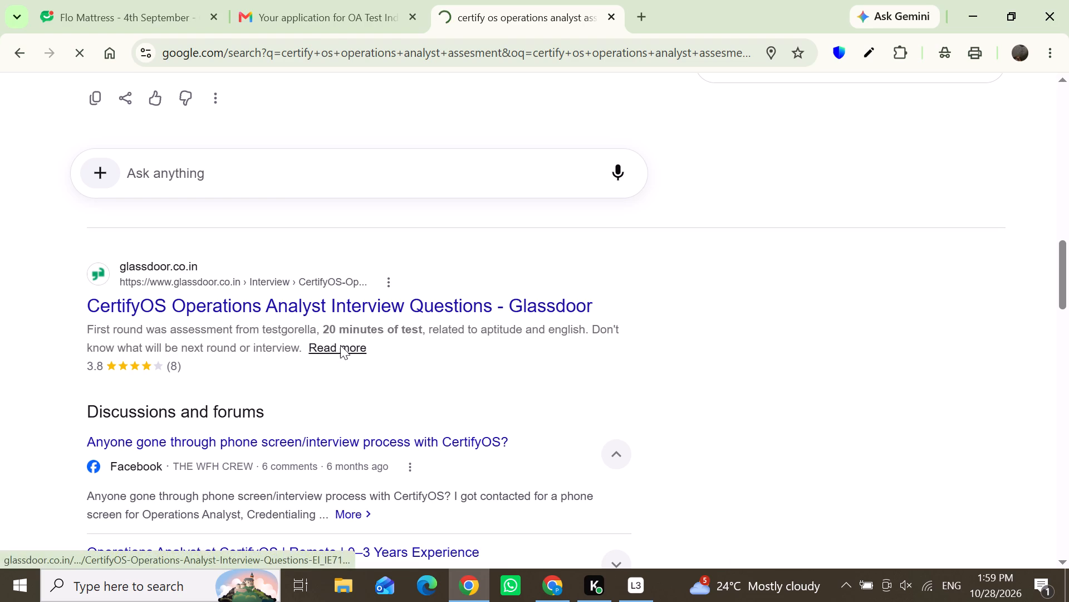
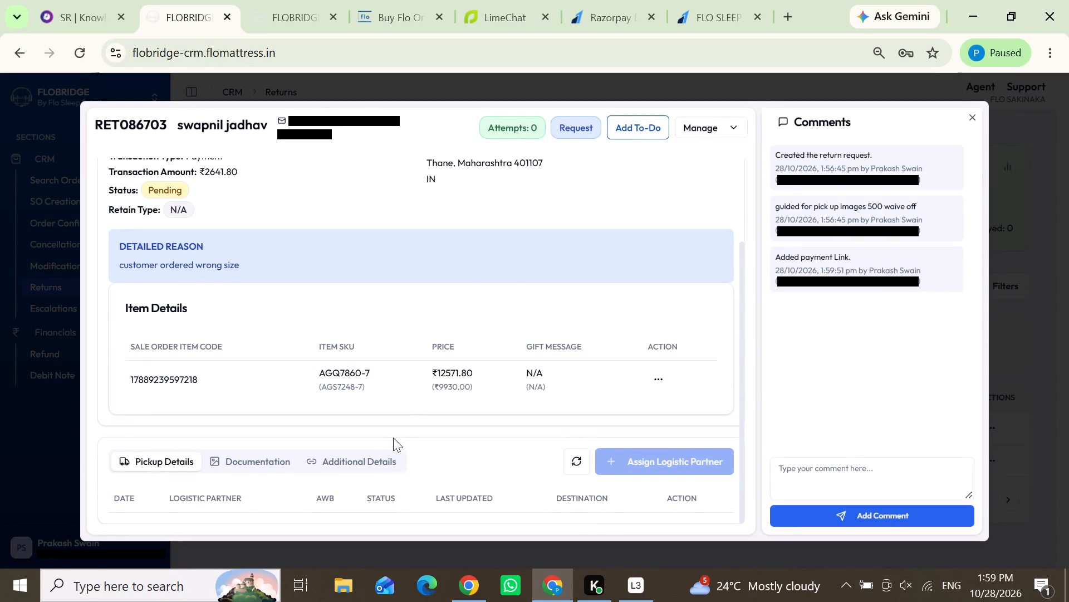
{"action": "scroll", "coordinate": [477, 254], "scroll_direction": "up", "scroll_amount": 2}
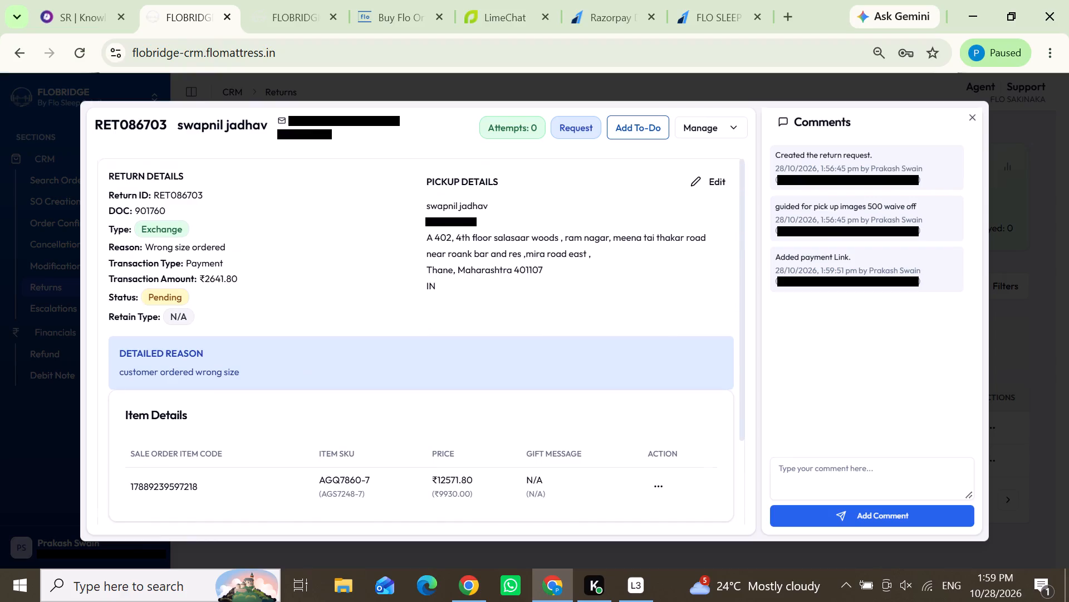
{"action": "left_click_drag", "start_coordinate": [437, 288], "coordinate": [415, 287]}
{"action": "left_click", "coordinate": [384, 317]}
Switch to Loggy3, look through the recorded sessions for Oct 27, and minimise it.
{"action": "left_click", "coordinate": [476, 586]}
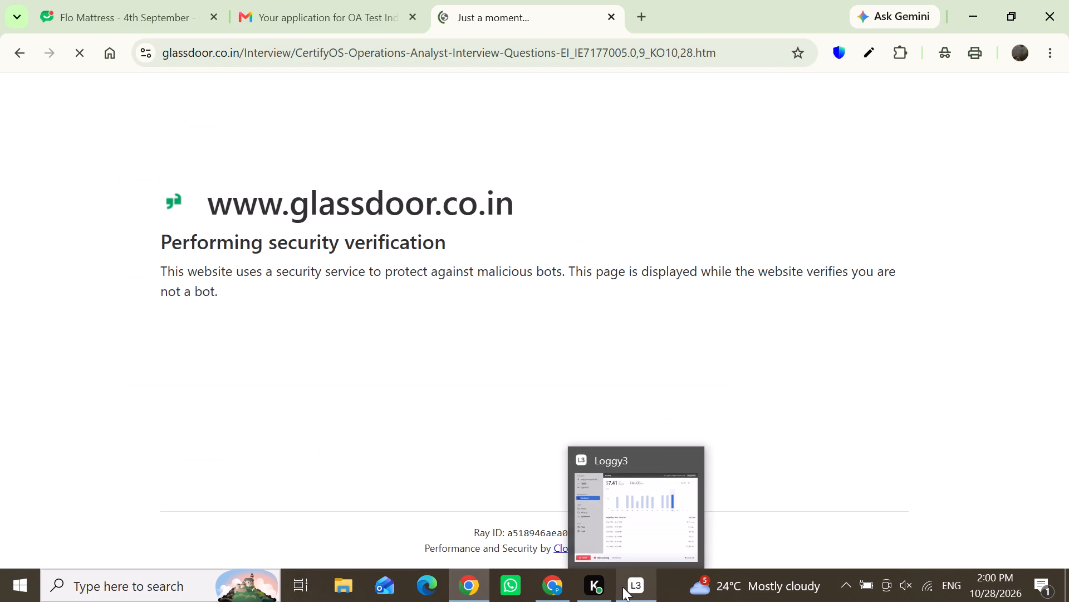
{"action": "left_click", "coordinate": [629, 585]}
{"action": "scroll", "coordinate": [680, 404], "scroll_direction": "down", "scroll_amount": 2}
{"action": "scroll", "coordinate": [680, 406], "scroll_direction": "up", "scroll_amount": 1}
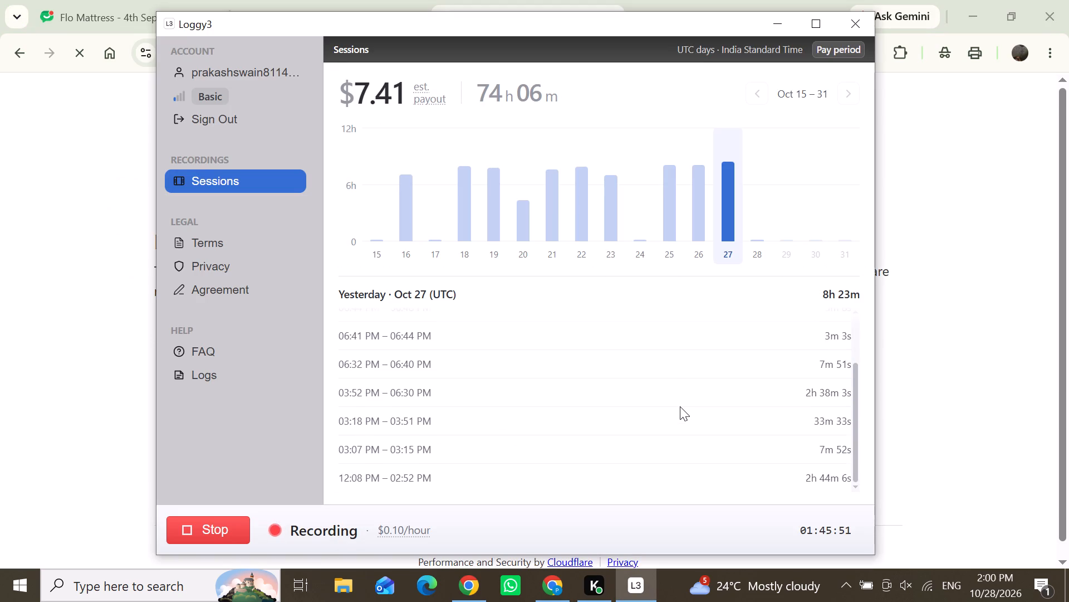
{"action": "scroll", "coordinate": [680, 406], "scroll_direction": "up", "scroll_amount": 1}
{"action": "left_click", "coordinate": [781, 23]}
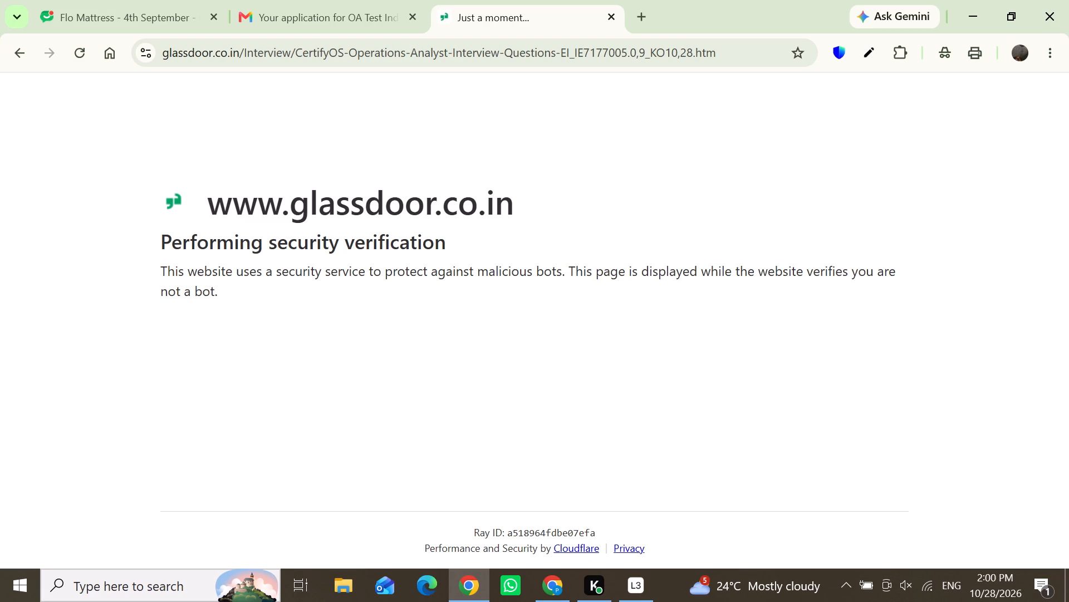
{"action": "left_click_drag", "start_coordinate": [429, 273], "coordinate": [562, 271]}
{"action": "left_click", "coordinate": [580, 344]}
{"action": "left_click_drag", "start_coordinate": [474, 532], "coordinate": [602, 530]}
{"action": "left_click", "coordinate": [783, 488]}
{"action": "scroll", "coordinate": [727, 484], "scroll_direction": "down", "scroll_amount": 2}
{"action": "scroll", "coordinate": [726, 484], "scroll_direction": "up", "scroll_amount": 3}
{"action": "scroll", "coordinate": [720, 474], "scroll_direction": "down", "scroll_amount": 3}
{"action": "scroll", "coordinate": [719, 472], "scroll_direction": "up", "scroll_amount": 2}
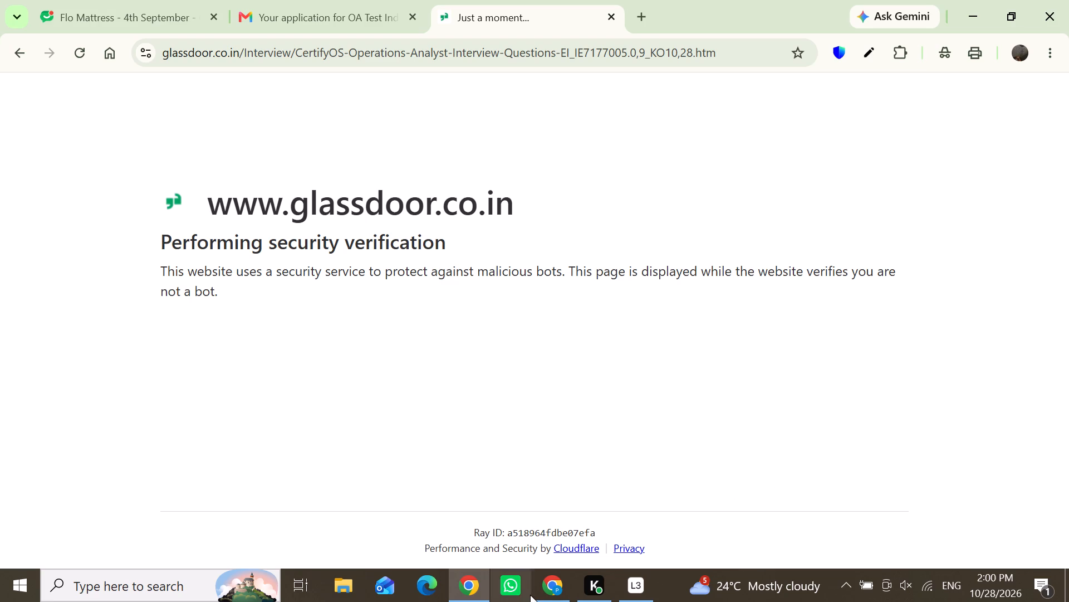
{"action": "left_click", "coordinate": [539, 594]}
{"action": "scroll", "coordinate": [501, 287], "scroll_direction": "down", "scroll_amount": 2}
{"action": "scroll", "coordinate": [504, 279], "scroll_direction": "up", "scroll_amount": 1}
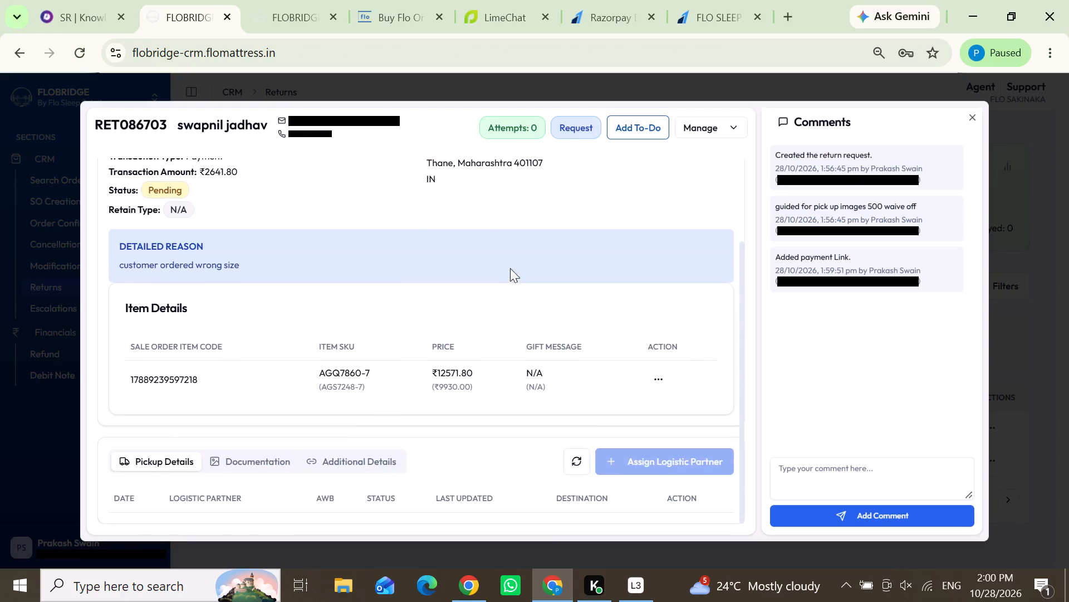
{"action": "left_click", "coordinate": [694, 128]}
{"action": "left_click", "coordinate": [686, 178]}
{"action": "scroll", "coordinate": [524, 308], "scroll_direction": "down", "scroll_amount": 3}
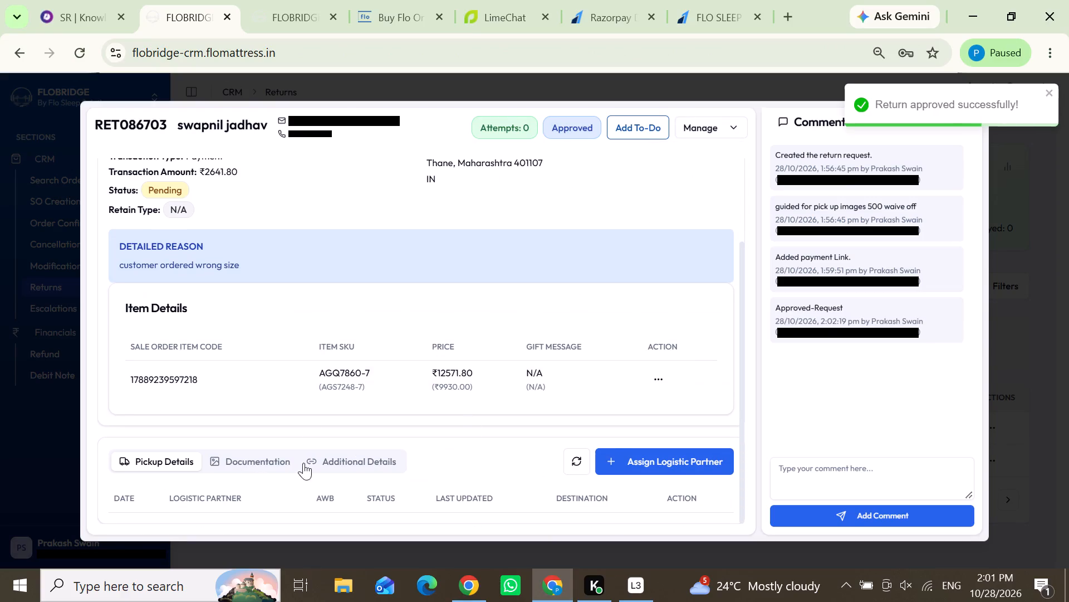
{"action": "left_click", "coordinate": [632, 453]}
{"action": "left_click", "coordinate": [497, 374]}
{"action": "left_click", "coordinate": [496, 388]}
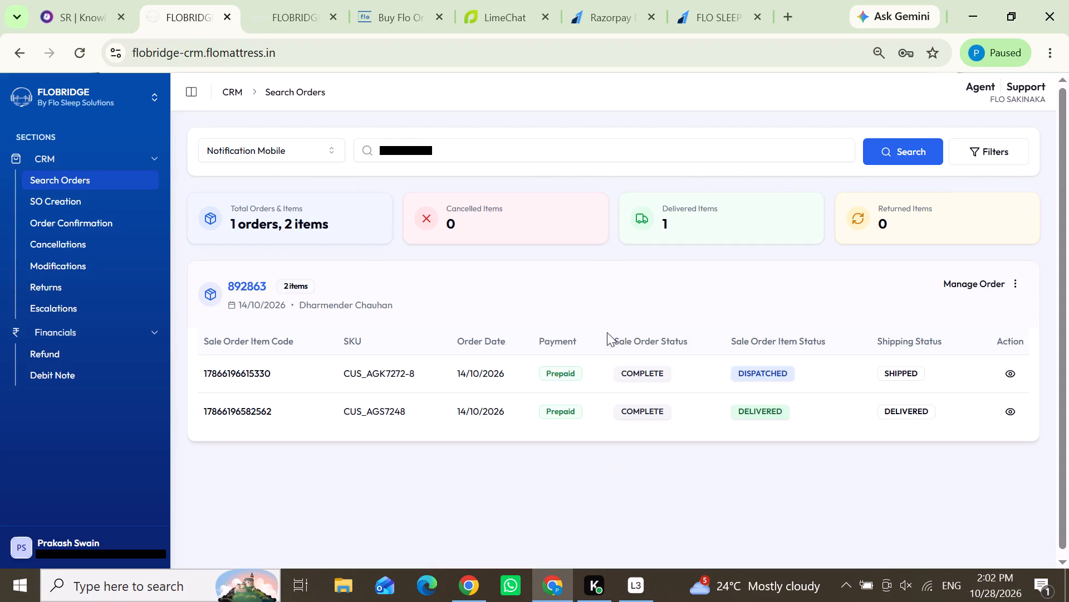
{"action": "scroll", "coordinate": [605, 341], "scroll_direction": "down", "scroll_amount": 2}
{"action": "left_click_drag", "start_coordinate": [266, 278], "coordinate": [234, 279]}
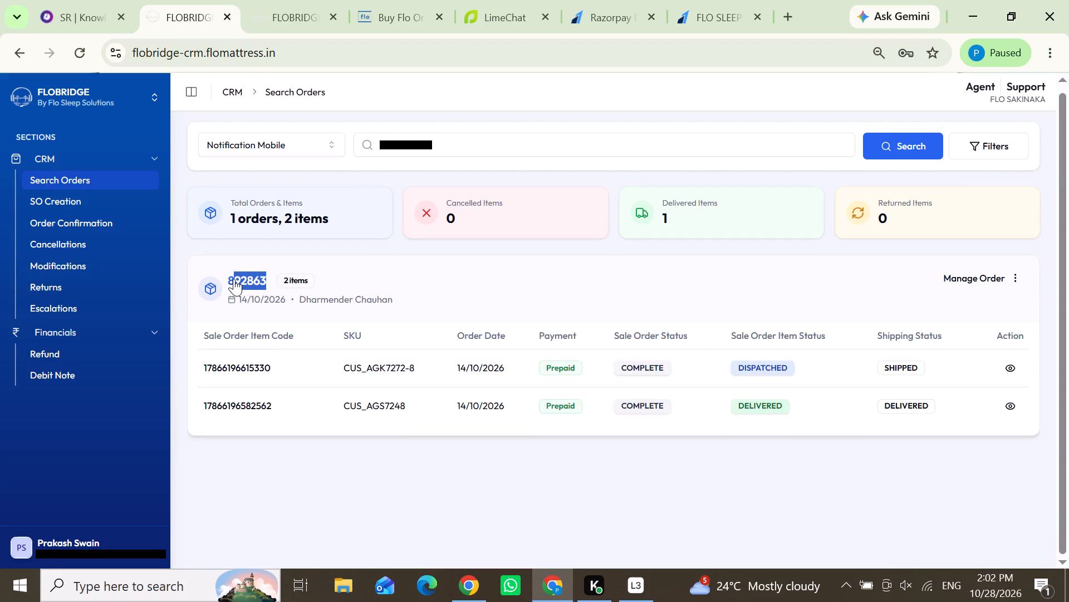
{"action": "left_click_drag", "start_coordinate": [234, 279], "coordinate": [229, 278]}
{"action": "key", "text": "ctrl+c"}
{"action": "left_click", "coordinate": [108, 0]}
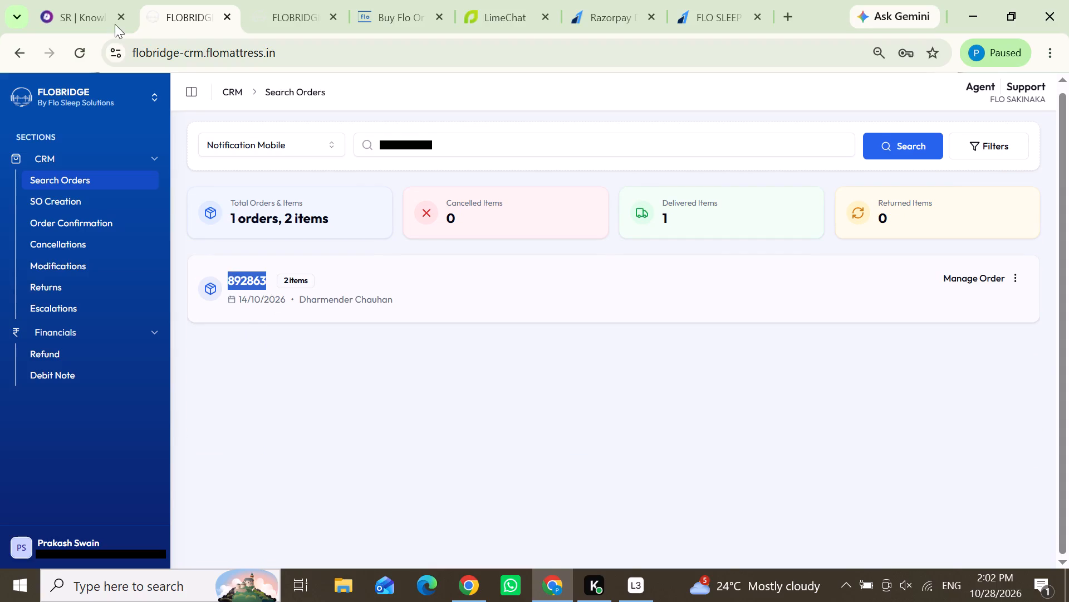
{"action": "left_click", "coordinate": [797, 169]}
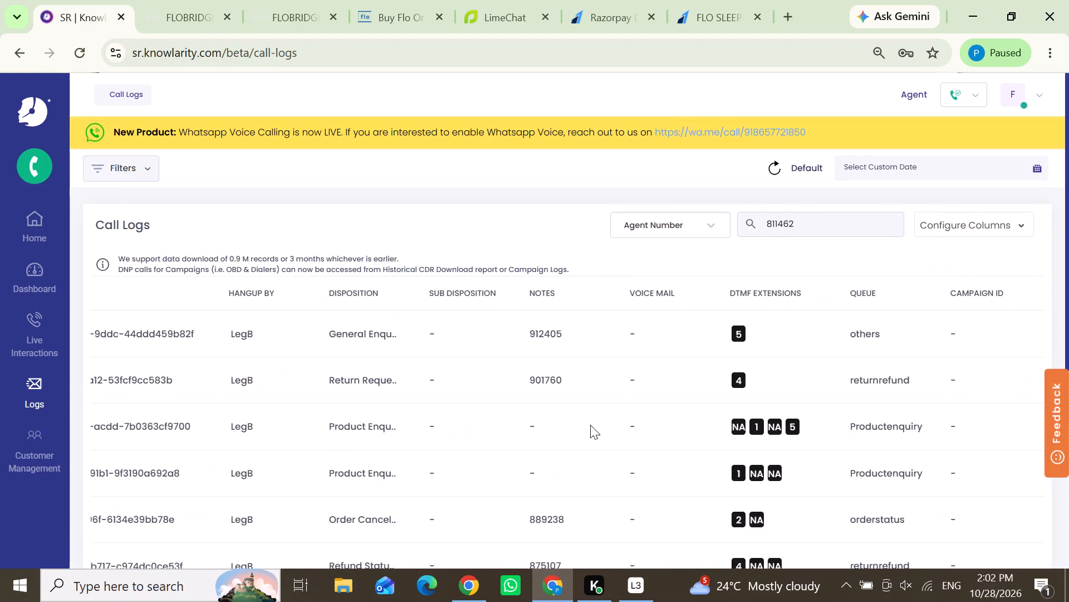
{"action": "left_click", "coordinate": [807, 168]}
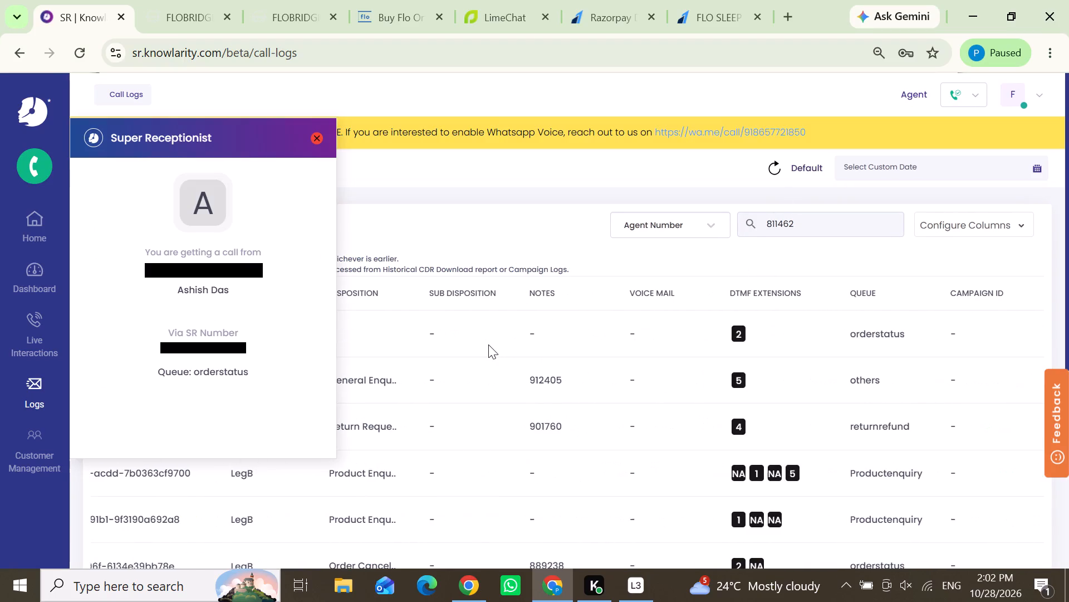
{"action": "left_click_drag", "start_coordinate": [211, 134], "coordinate": [673, 208]}
{"action": "left_click", "coordinate": [190, 328]}
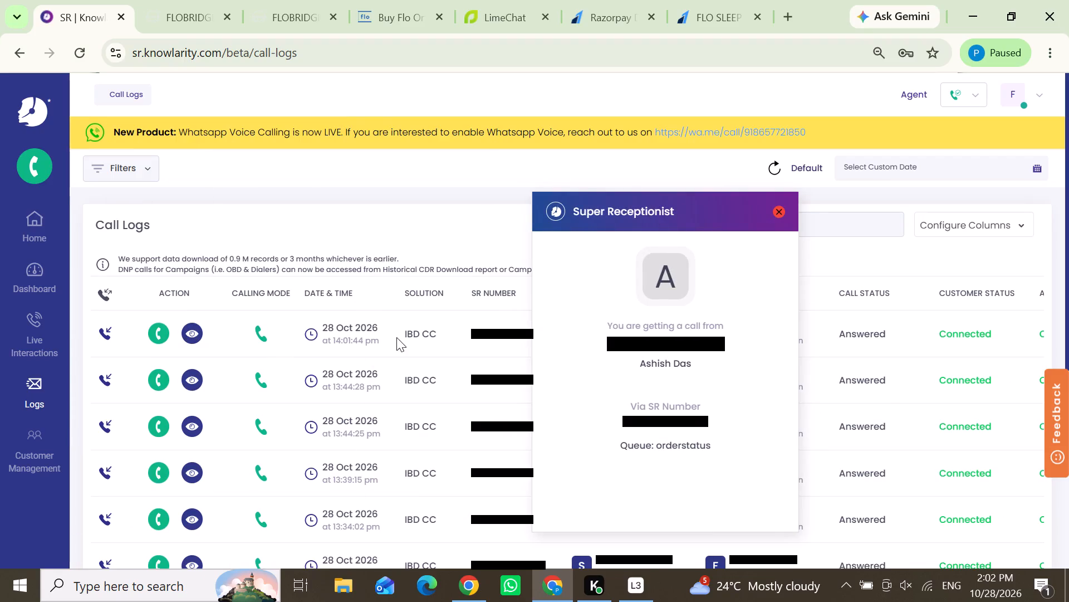
{"action": "left_click", "coordinate": [442, 338]}
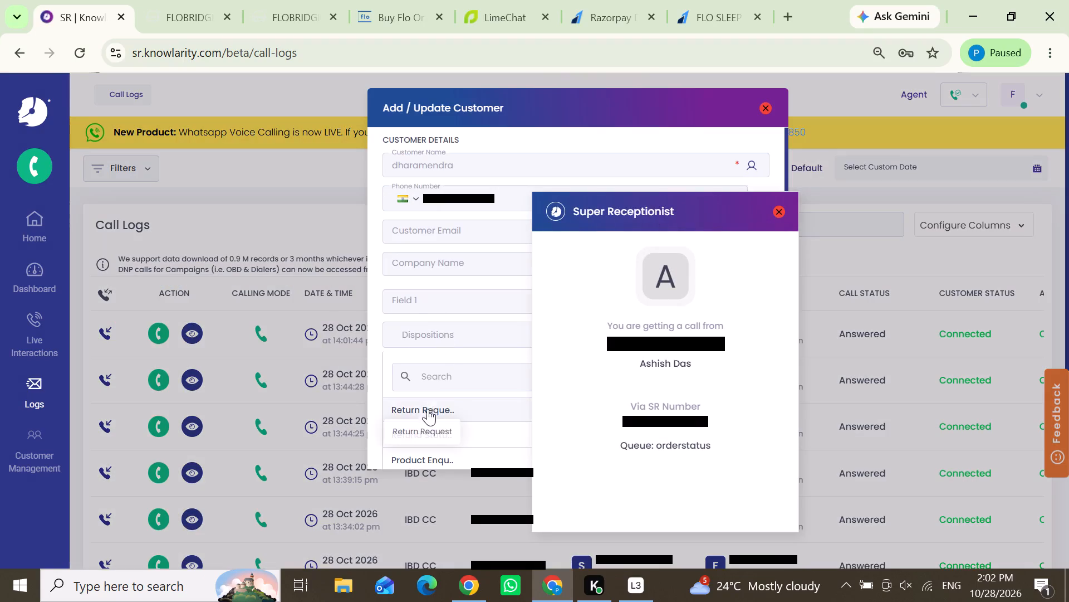
{"action": "left_click", "coordinate": [428, 409]}
{"action": "left_click", "coordinate": [426, 378]}
{"action": "left_click_drag", "start_coordinate": [698, 213], "coordinate": [297, 198]}
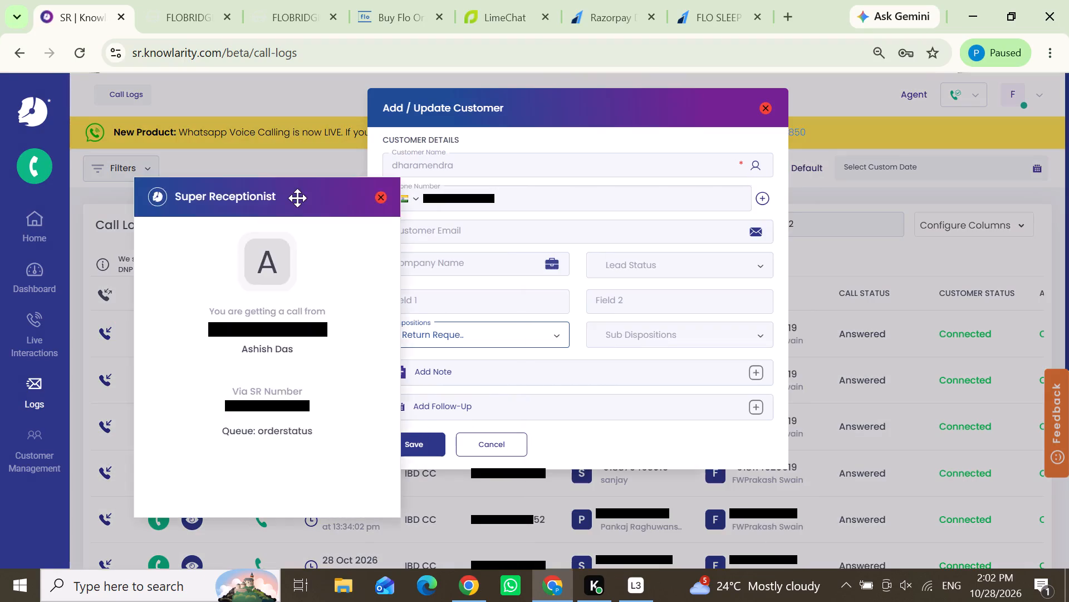
{"action": "left_click_drag", "start_coordinate": [297, 198], "coordinate": [219, 161]}
{"action": "left_click", "coordinate": [761, 370]}
{"action": "left_click", "coordinate": [524, 394]}
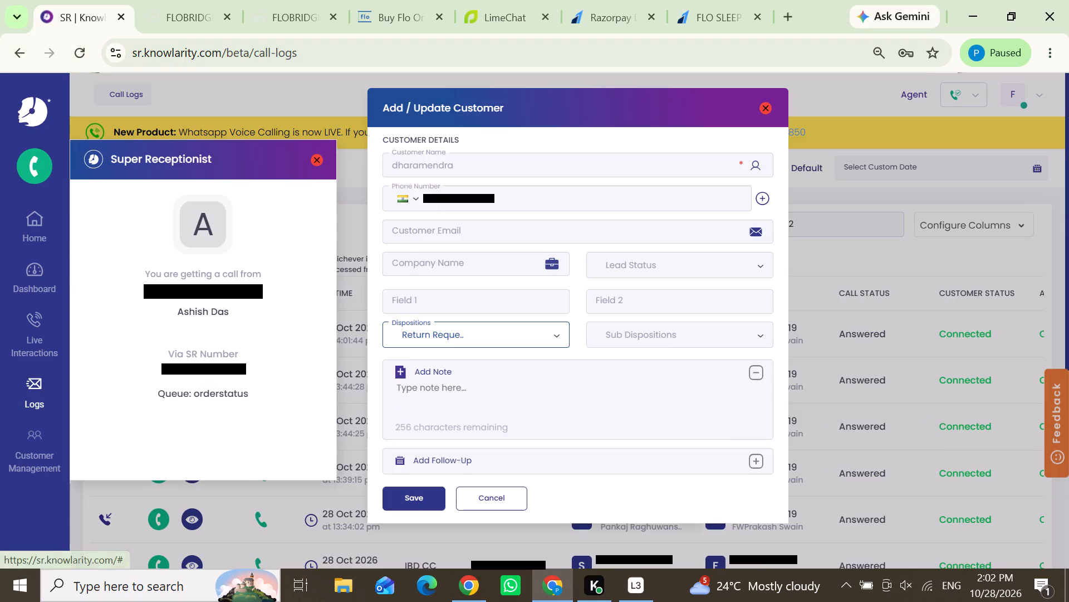
{"action": "key", "text": "ctrl+v"}
{"action": "left_click", "coordinate": [431, 492]}
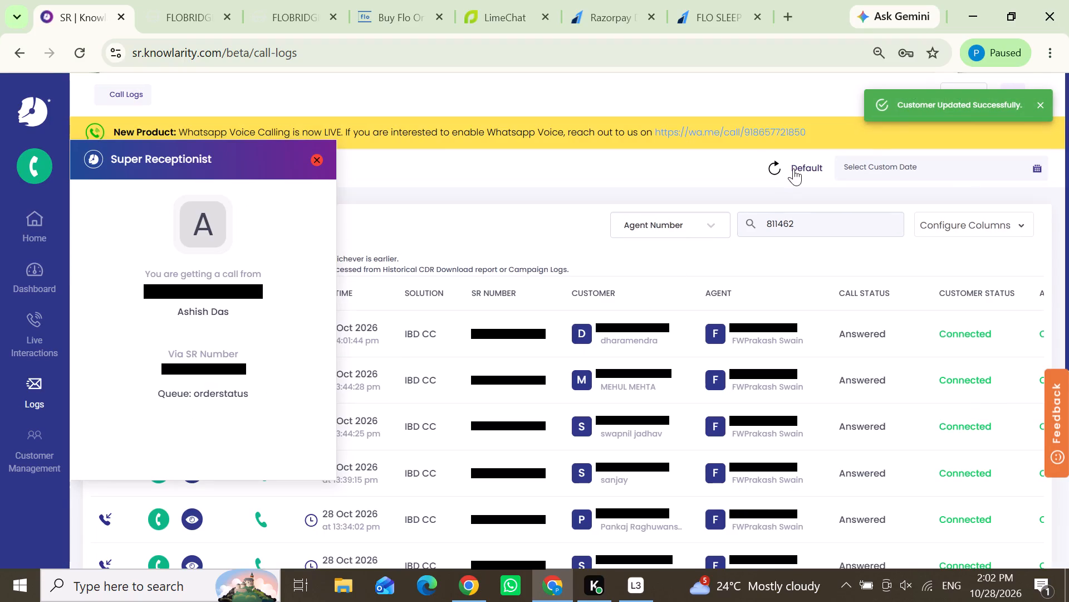
{"action": "left_click", "coordinate": [796, 168]}
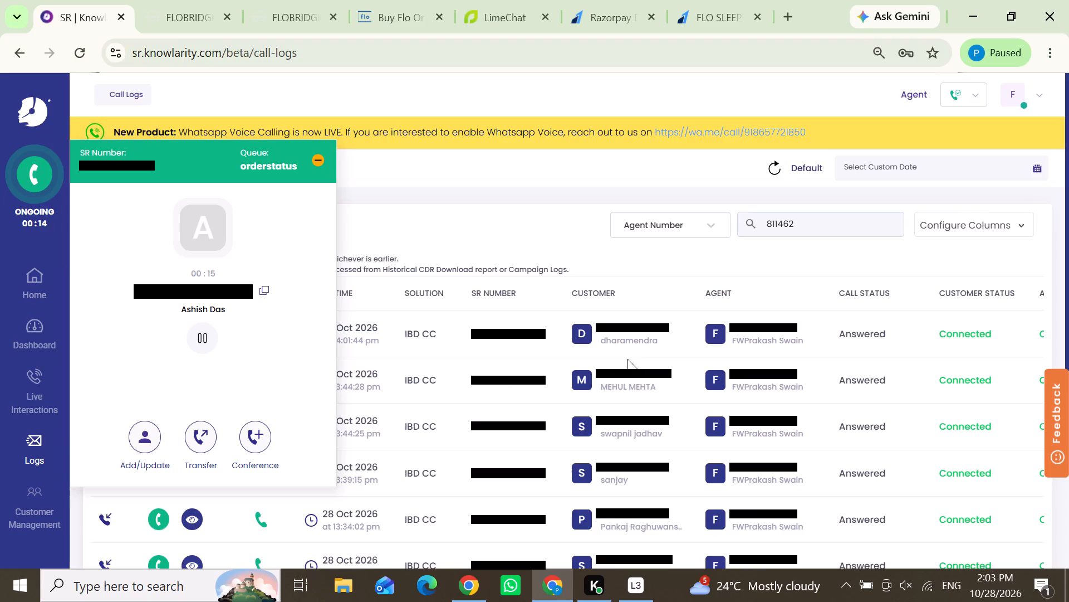
Copy the new caller's phone number and search Flobridge orders by Notification Mobile, leaving out the leading prefix.
{"action": "left_click", "coordinate": [263, 295]}
{"action": "left_click", "coordinate": [172, 25]}
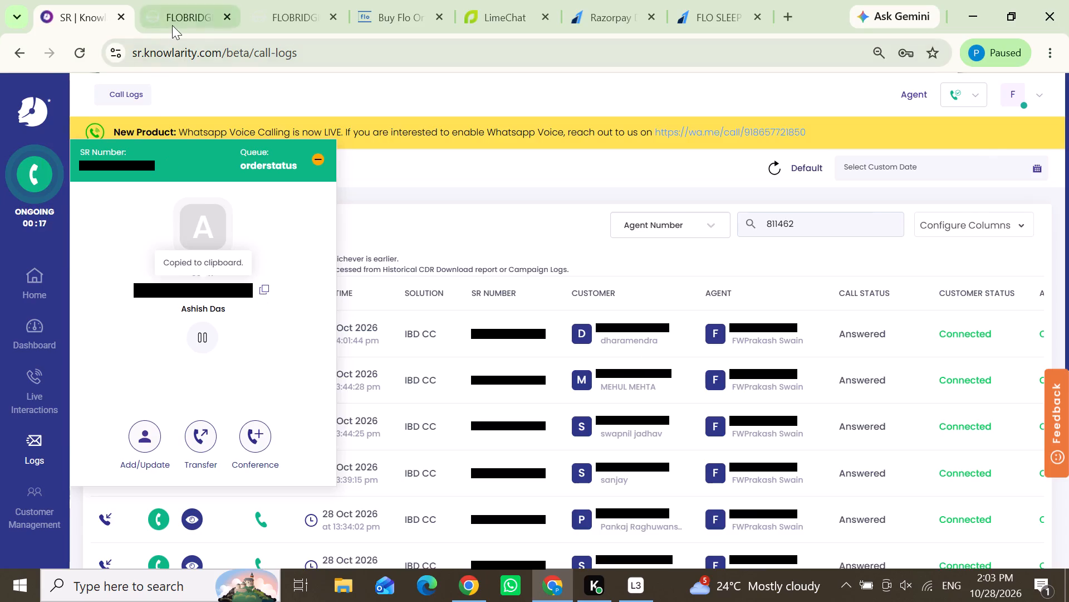
{"action": "left_click_drag", "start_coordinate": [461, 138], "coordinate": [324, 139]}
{"action": "key", "text": "ctrl+v"}
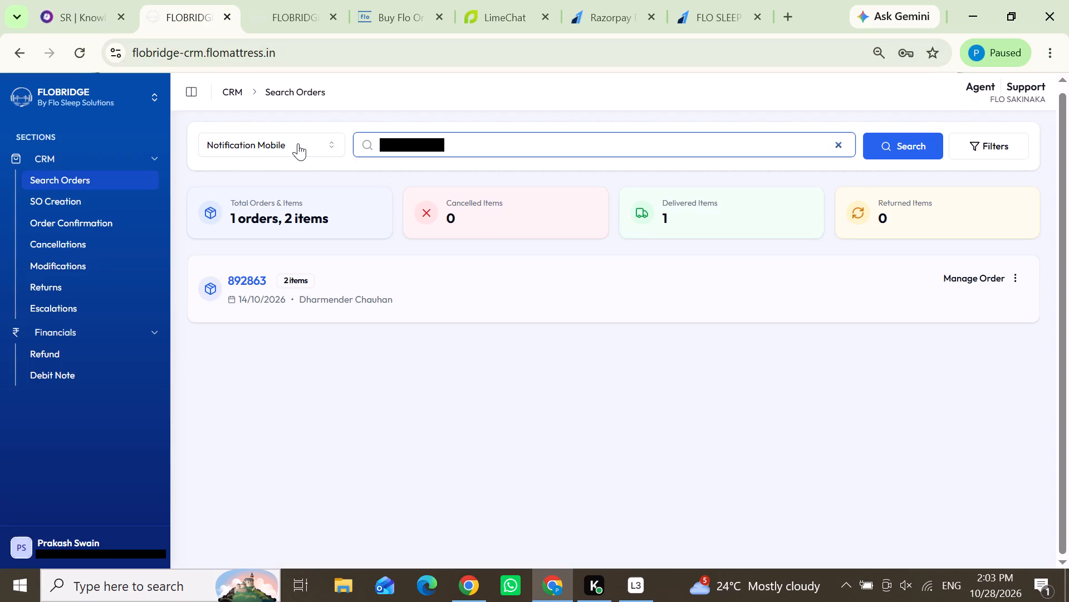
{"action": "left_click_drag", "start_coordinate": [393, 143], "coordinate": [364, 143]}
{"action": "key", "text": "BackSpace"}
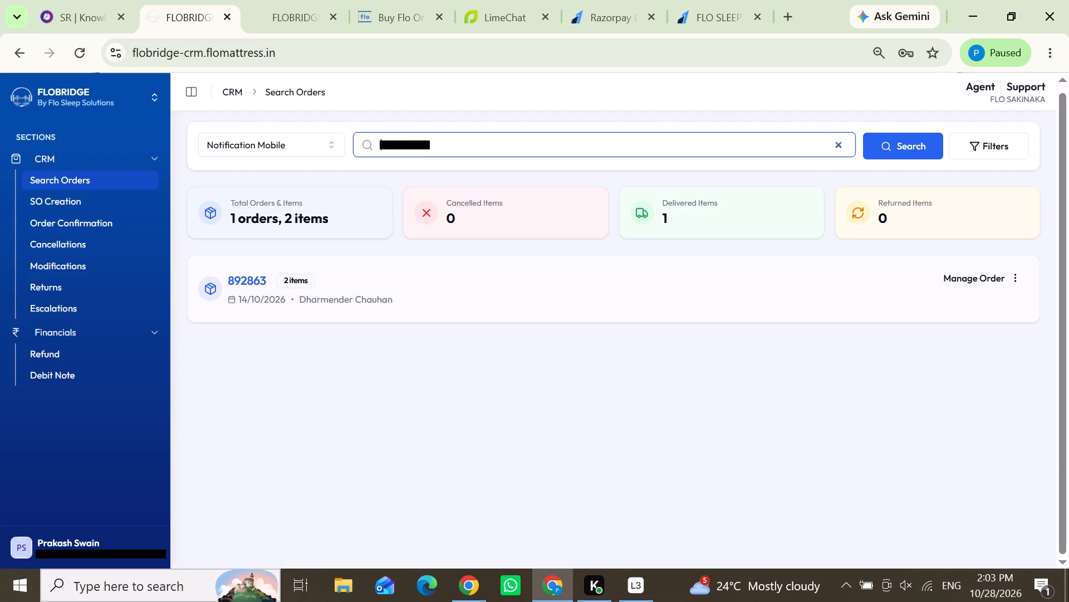
{"action": "left_click", "coordinate": [908, 151]}
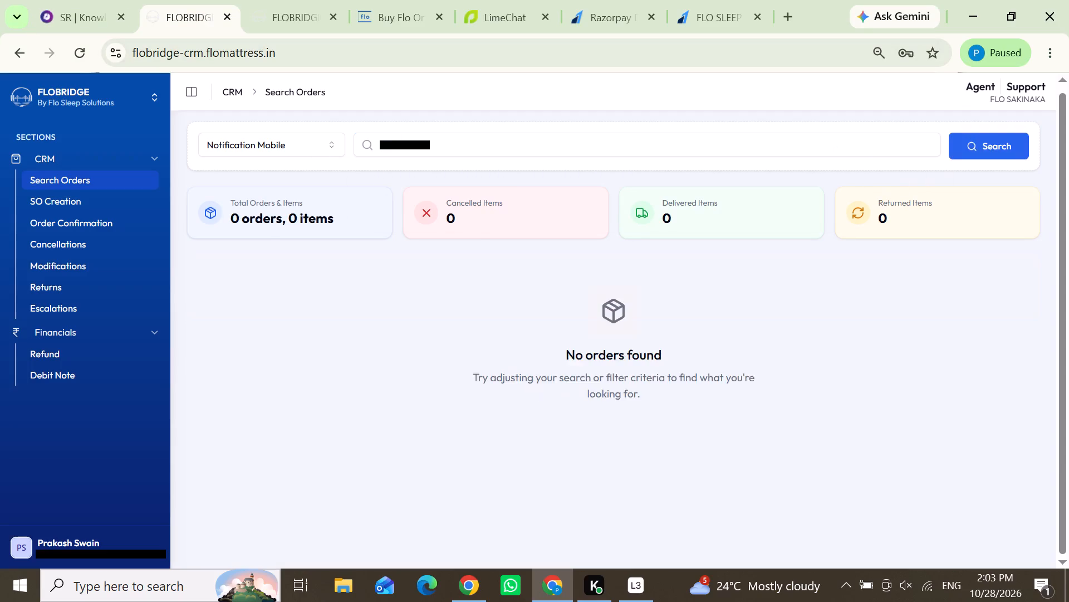
Set the ongoing caller's disposition to Delivery Status in the Knowlarity customer details and save.
{"action": "left_click", "coordinate": [86, 11]}
{"action": "left_click", "coordinate": [143, 436]}
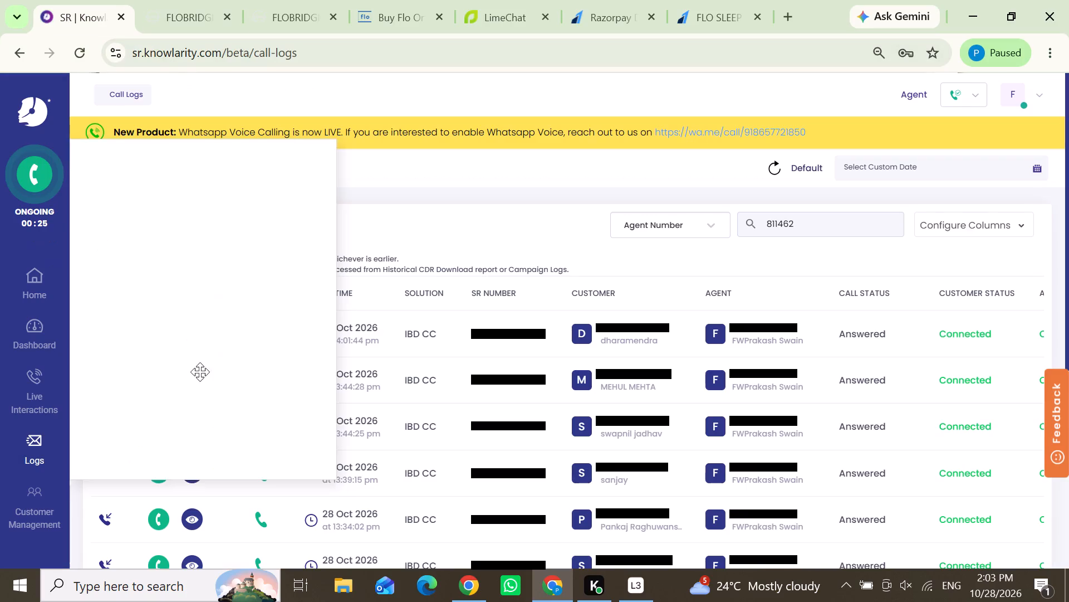
{"action": "scroll", "coordinate": [200, 372], "scroll_direction": "down", "scroll_amount": 1}
{"action": "left_click", "coordinate": [170, 378]}
{"action": "left_click_drag", "start_coordinate": [182, 419], "coordinate": [179, 513]}
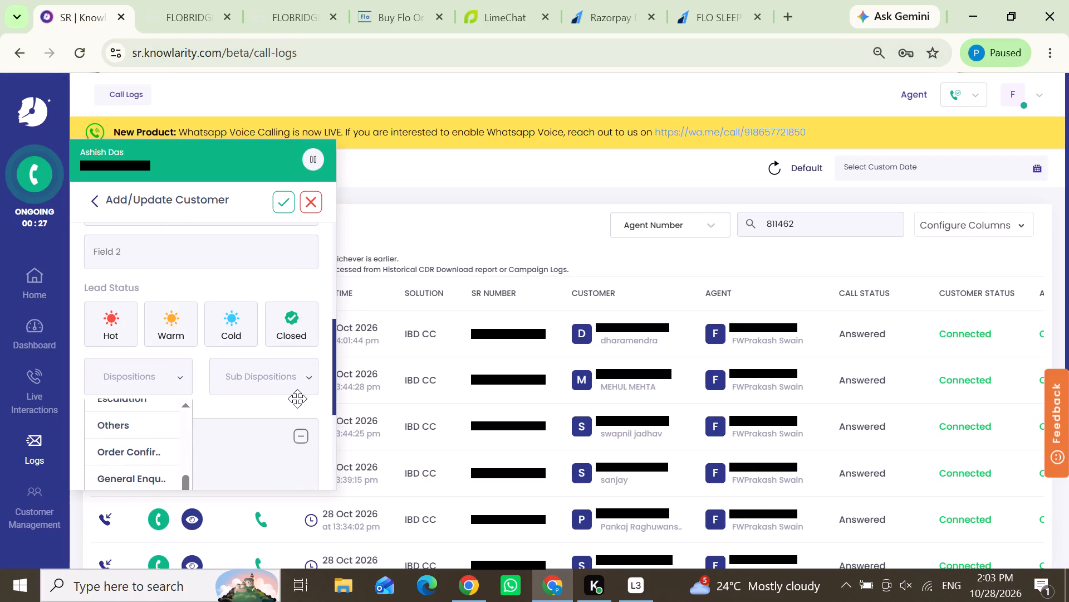
{"action": "left_click_drag", "start_coordinate": [184, 477], "coordinate": [184, 391]}
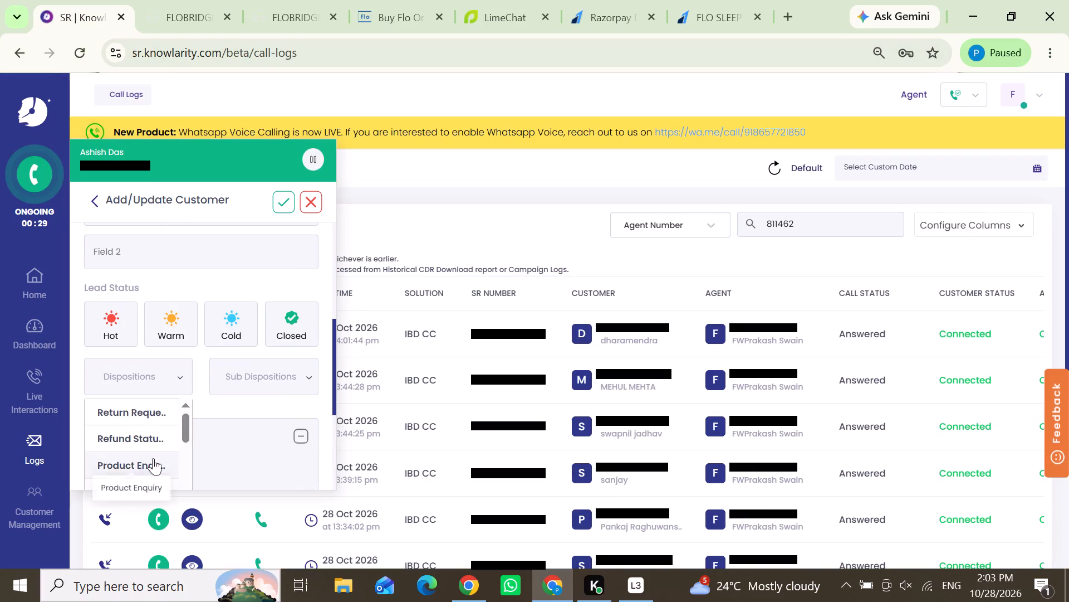
{"action": "left_click_drag", "start_coordinate": [183, 425], "coordinate": [184, 436]}
{"action": "left_click", "coordinate": [158, 467]}
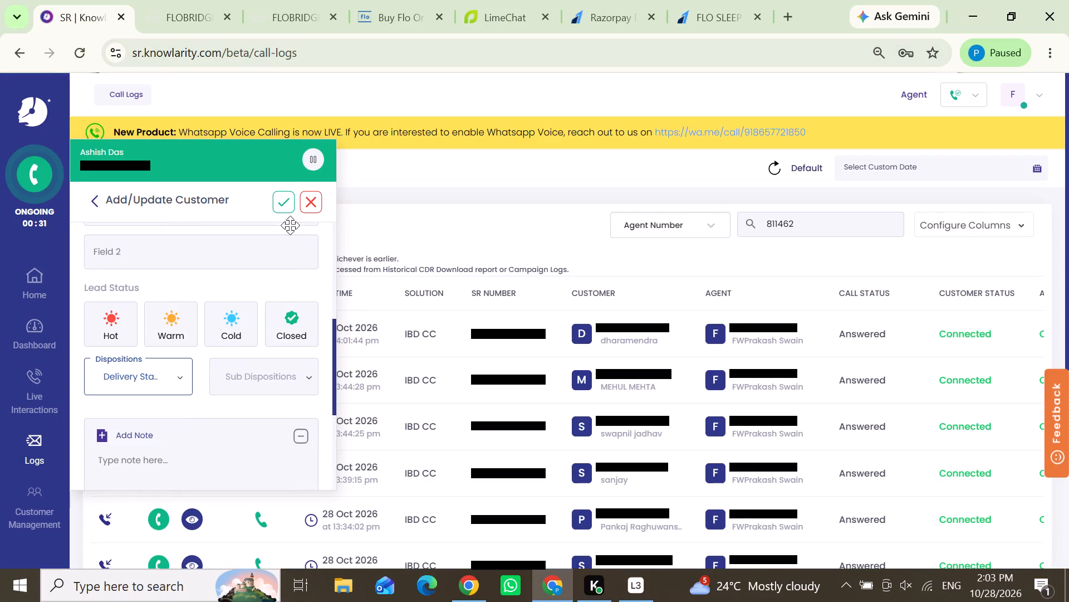
{"action": "left_click", "coordinate": [286, 208]}
Return to the Flobridge order search briefly, and open the Knowlarity dashboard.
{"action": "left_click", "coordinate": [194, 14]}
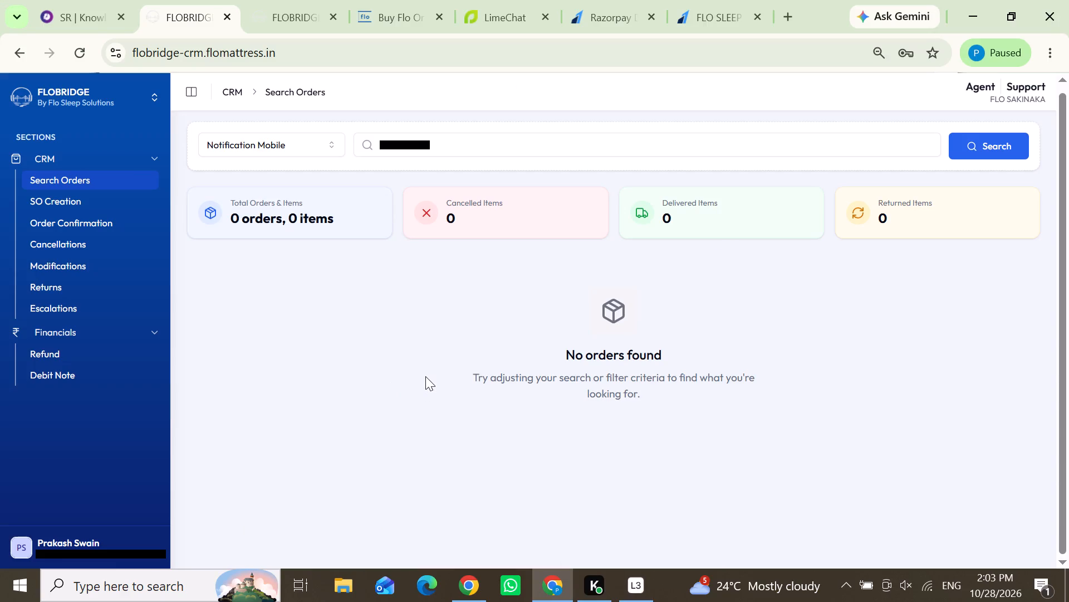
{"action": "left_click", "coordinate": [59, 28]}
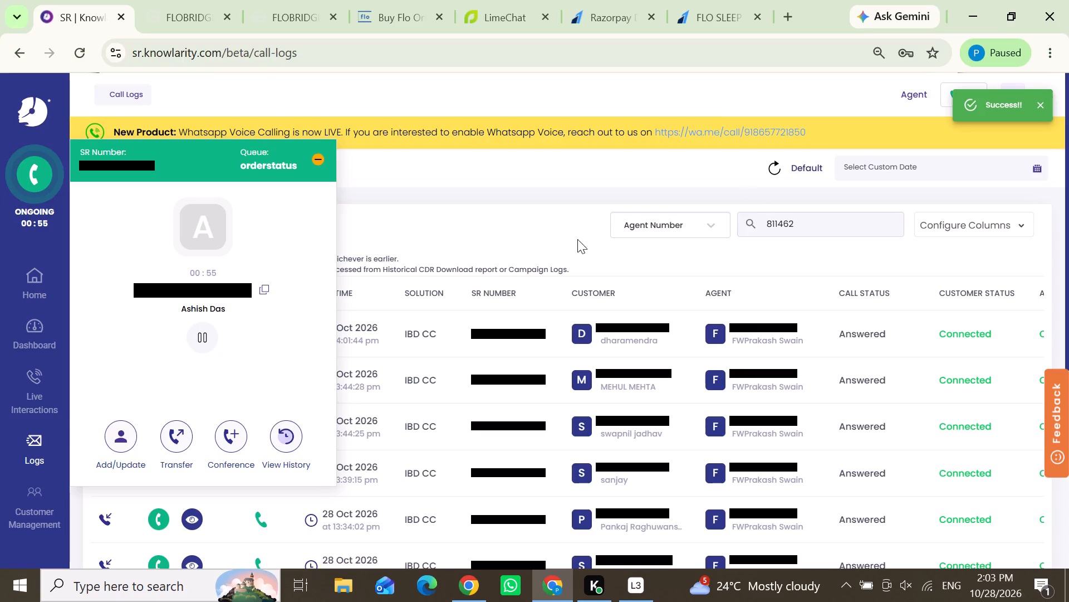
{"action": "left_click", "coordinate": [53, 265]}
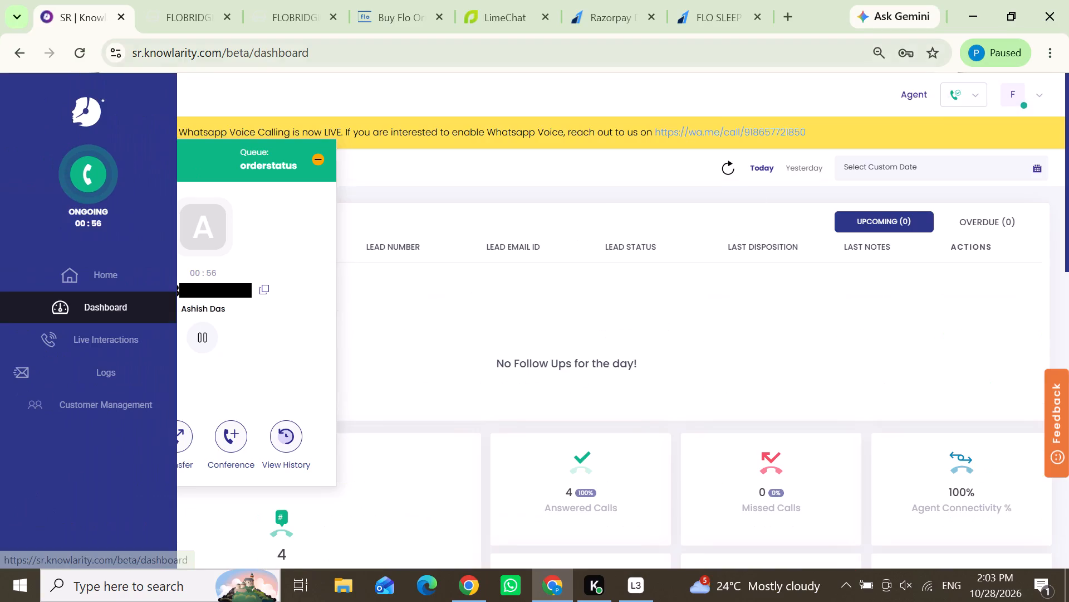
Replace the Notification Mobile search term in Flobridge with the ongoing caller's number, checking it in Knowlarity, and search the orders.
{"action": "left_click", "coordinate": [192, 0]}
{"action": "left_click_drag", "start_coordinate": [464, 140], "coordinate": [267, 140]}
{"action": "key", "text": "BackSpace"}
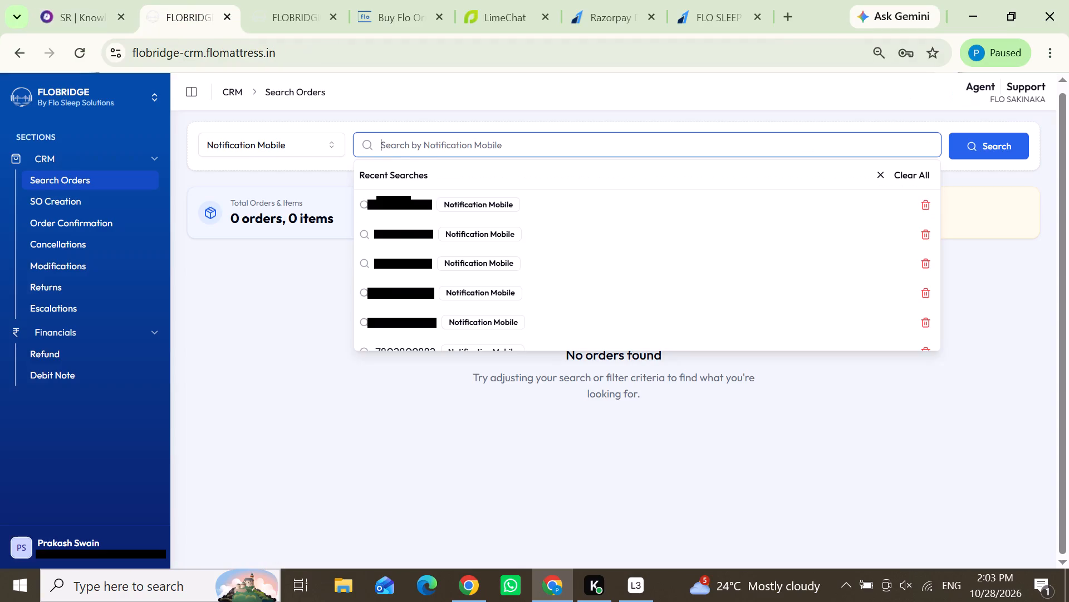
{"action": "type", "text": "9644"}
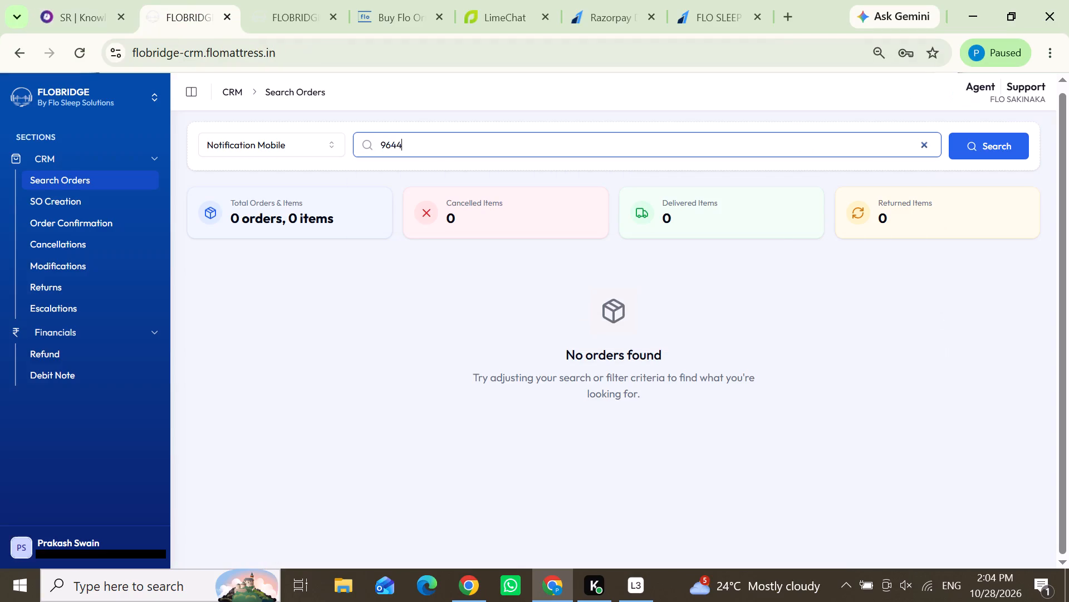
{"action": "left_click", "coordinate": [51, 0]}
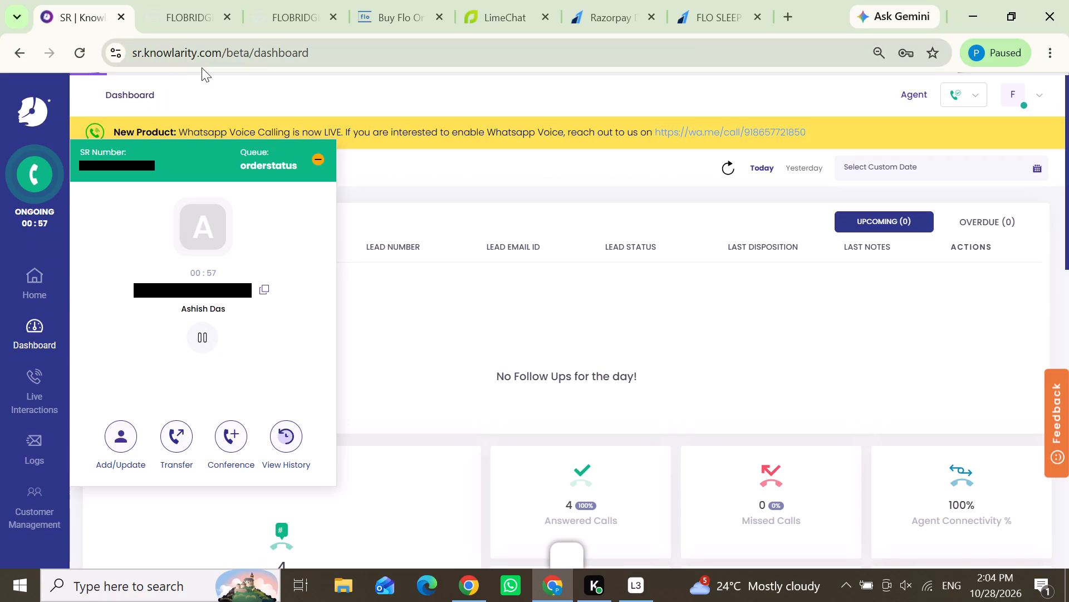
{"action": "left_click", "coordinate": [160, 0]}
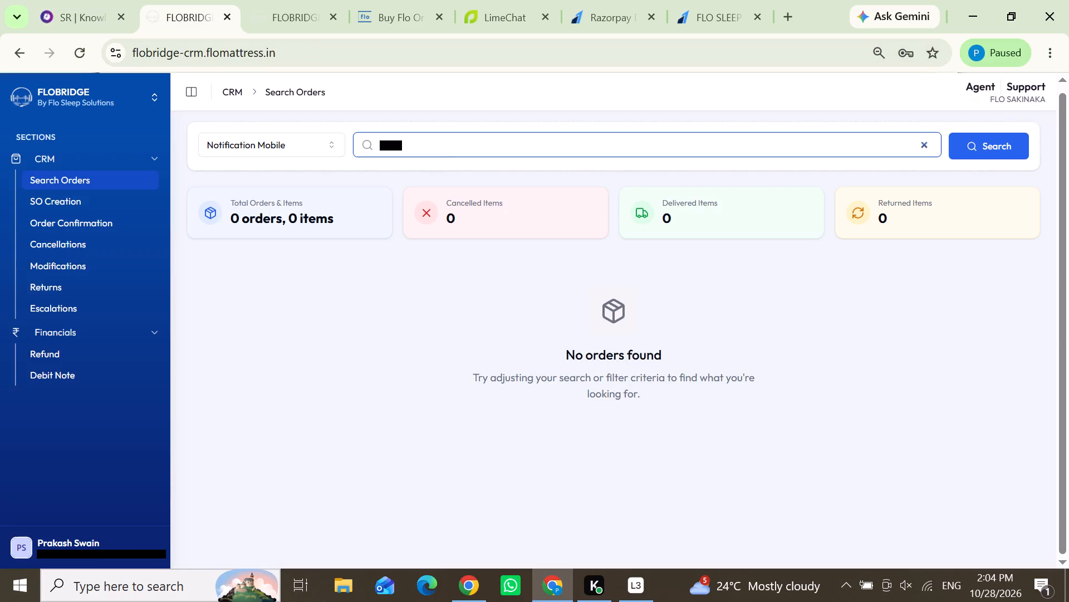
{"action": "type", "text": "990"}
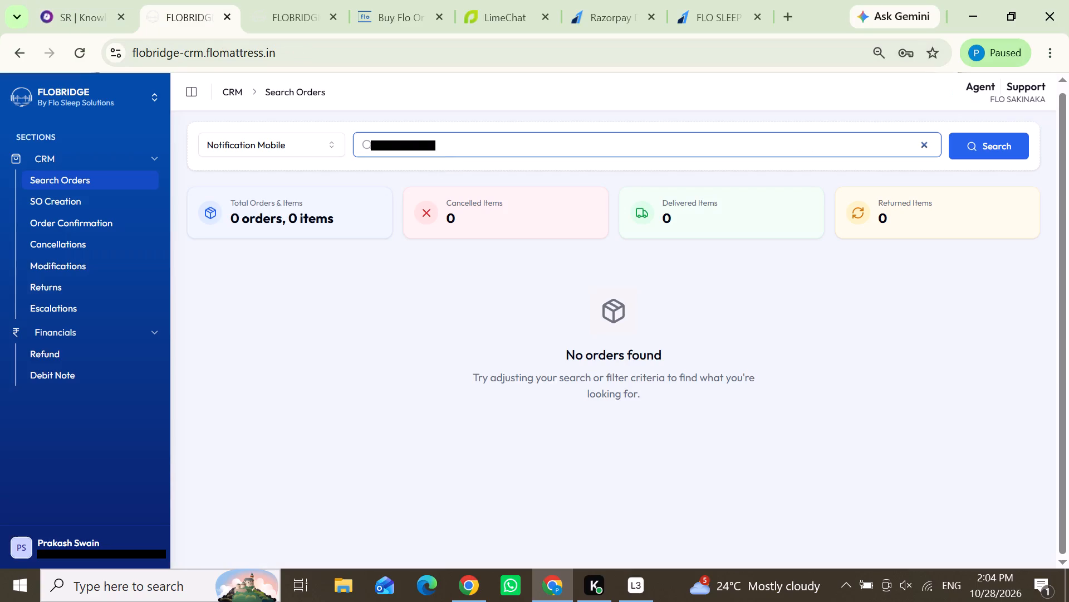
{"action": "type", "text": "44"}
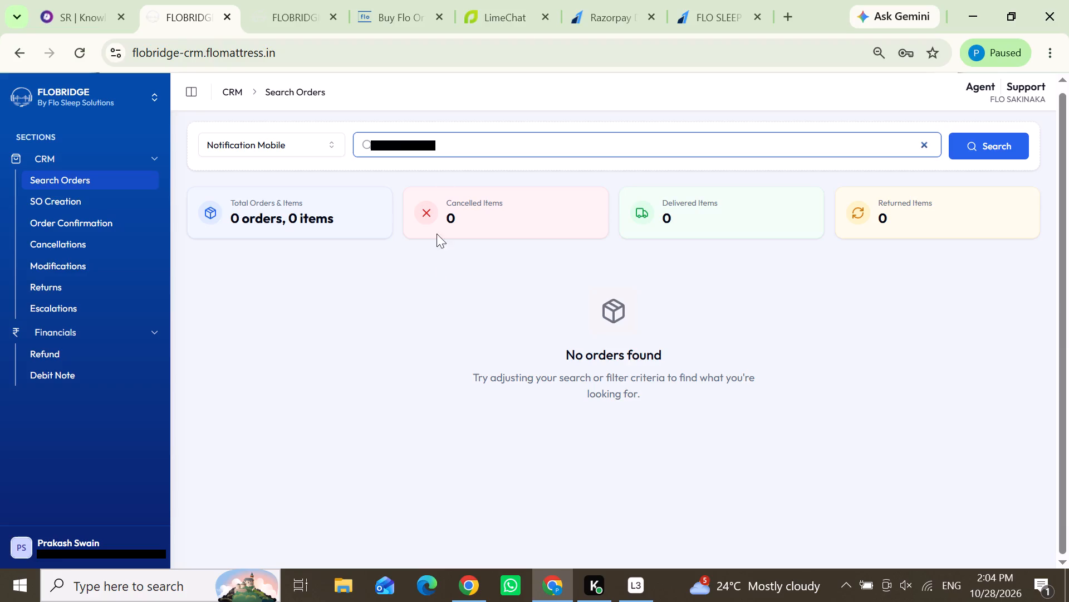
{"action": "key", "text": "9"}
{"action": "left_click", "coordinate": [1004, 166]}
{"action": "left_click", "coordinate": [993, 152]}
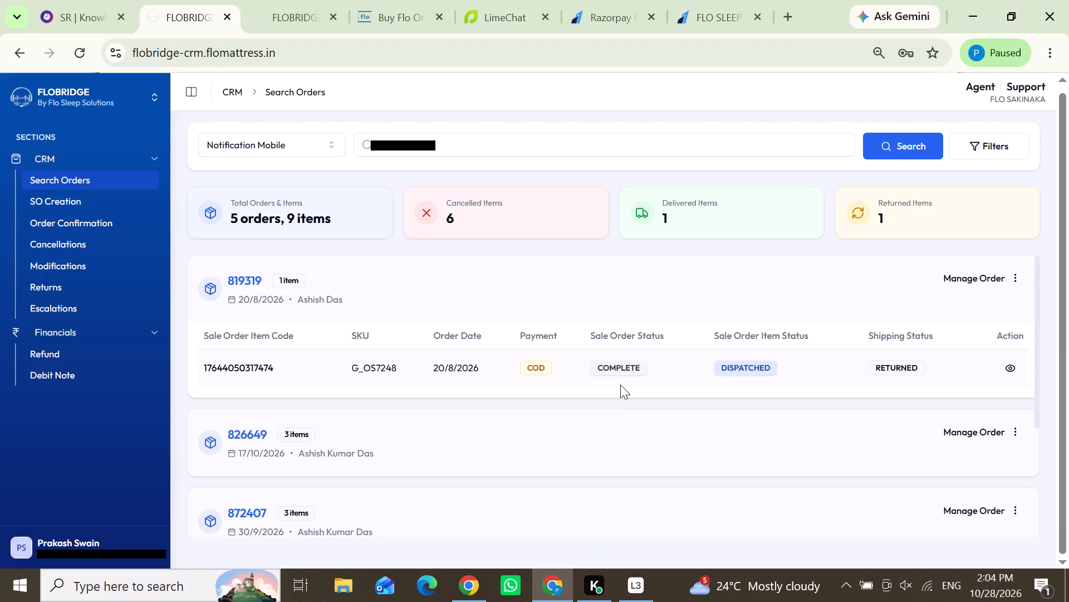
{"action": "scroll", "coordinate": [579, 462], "scroll_direction": "down", "scroll_amount": 2}
{"action": "left_click", "coordinate": [494, 506]}
{"action": "scroll", "coordinate": [495, 506], "scroll_direction": "down", "scroll_amount": 2}
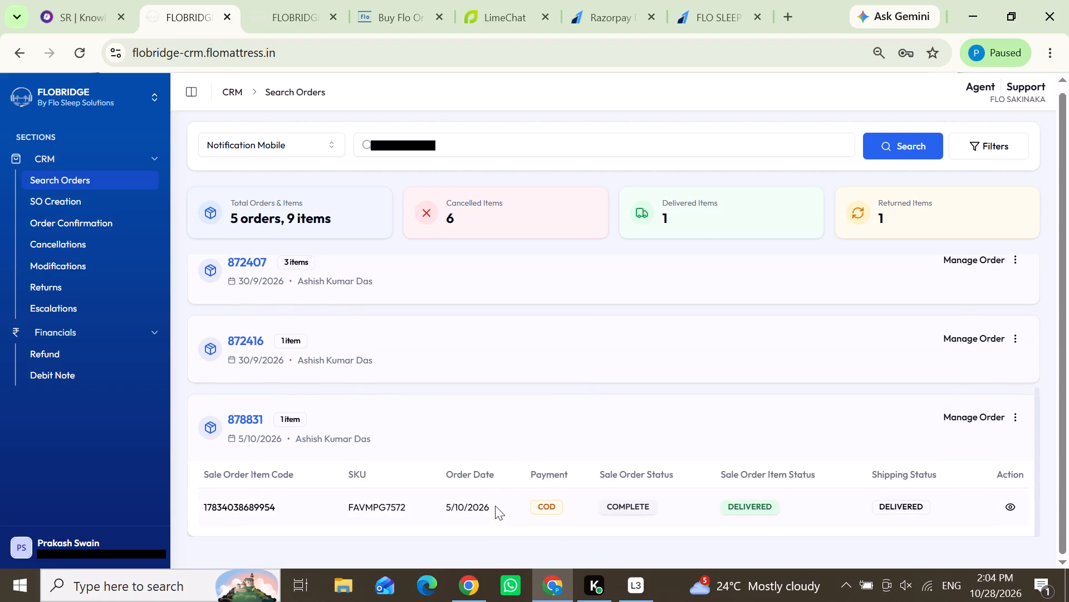
{"action": "left_click", "coordinate": [587, 341]}
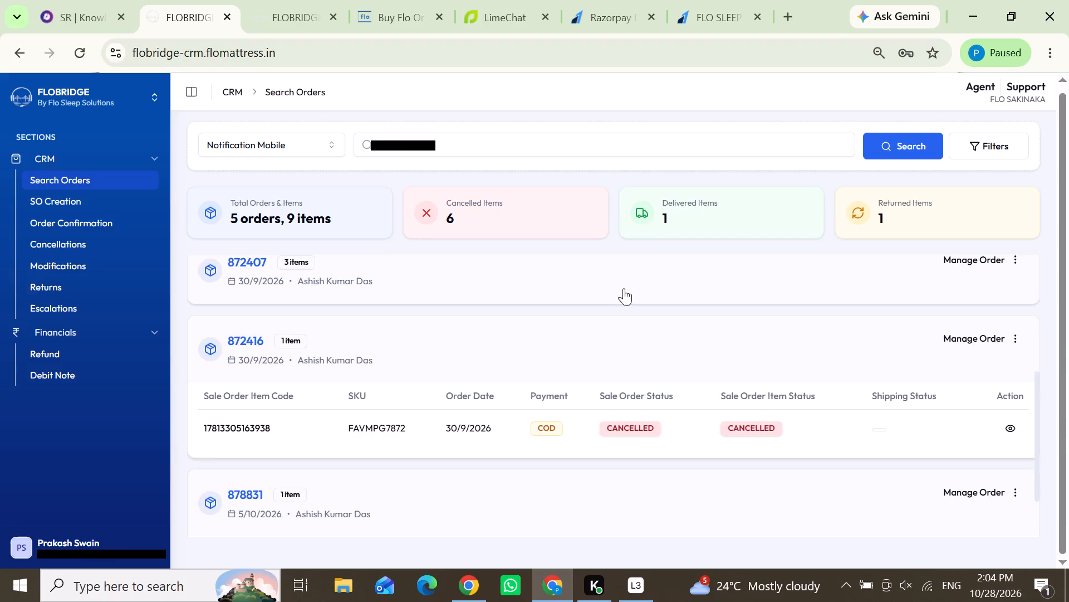
{"action": "left_click", "coordinate": [626, 283]}
{"action": "scroll", "coordinate": [651, 312], "scroll_direction": "up", "scroll_amount": 1}
{"action": "left_click", "coordinate": [616, 433]}
{"action": "scroll", "coordinate": [615, 425], "scroll_direction": "down", "scroll_amount": 1}
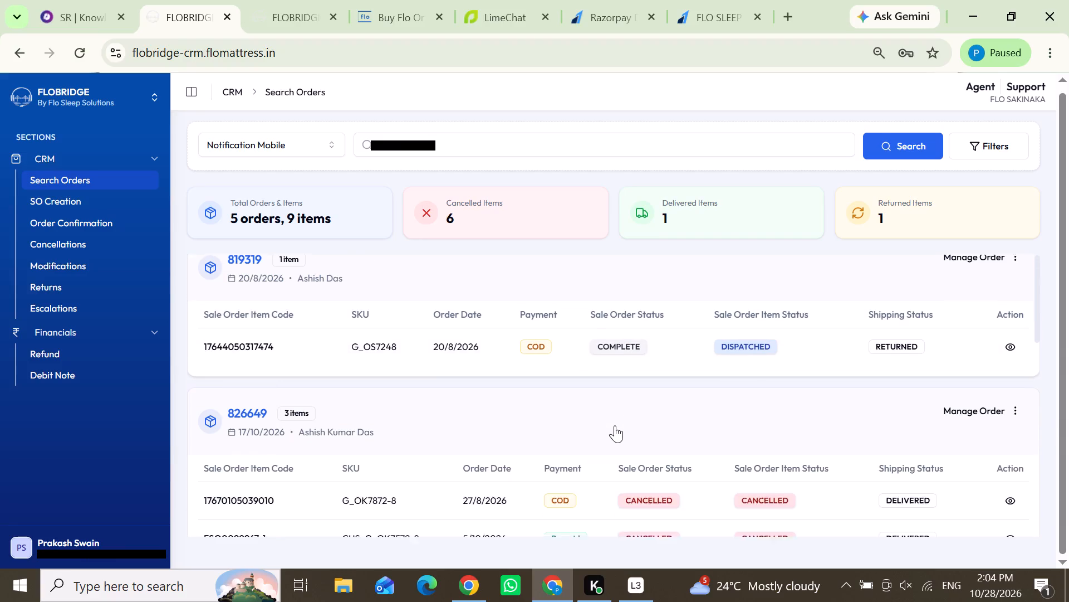
{"action": "scroll", "coordinate": [615, 425], "scroll_direction": "down", "scroll_amount": 2}
{"action": "left_click", "coordinate": [1013, 510]}
{"action": "left_click", "coordinate": [399, 307]}
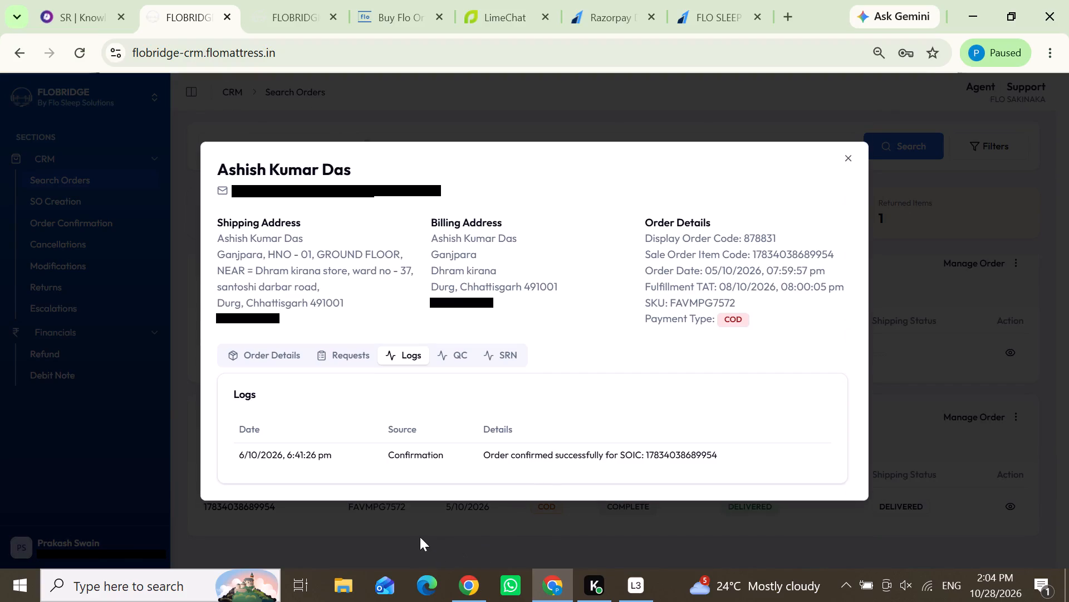
{"action": "left_click", "coordinate": [420, 537]}
{"action": "scroll", "coordinate": [699, 333], "scroll_direction": "up", "scroll_amount": 2}
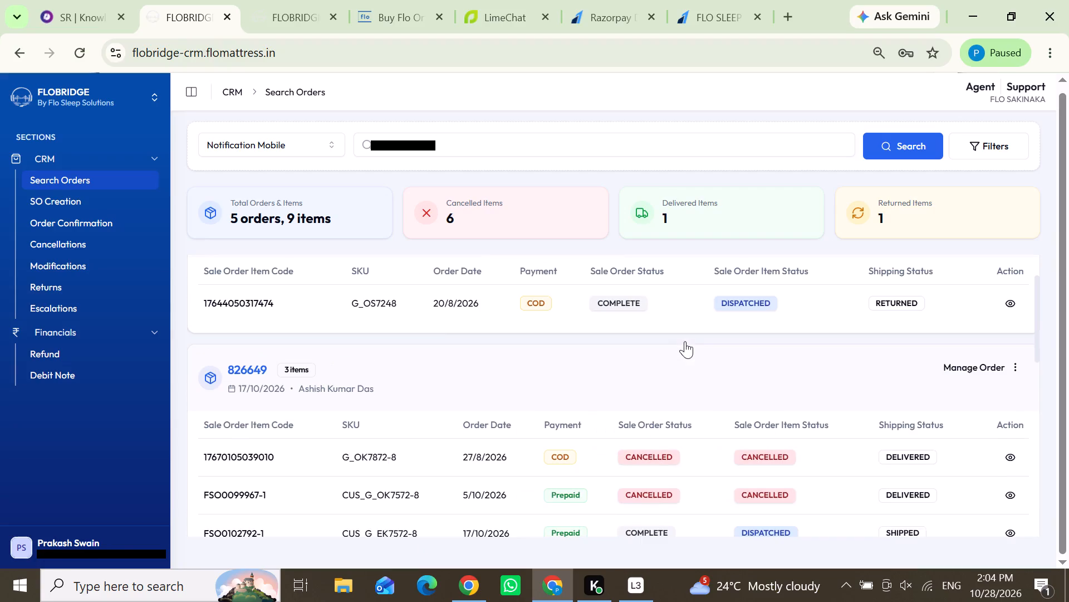
{"action": "scroll", "coordinate": [683, 350], "scroll_direction": "up", "scroll_amount": 1}
{"action": "scroll", "coordinate": [683, 357], "scroll_direction": "down", "scroll_amount": 1}
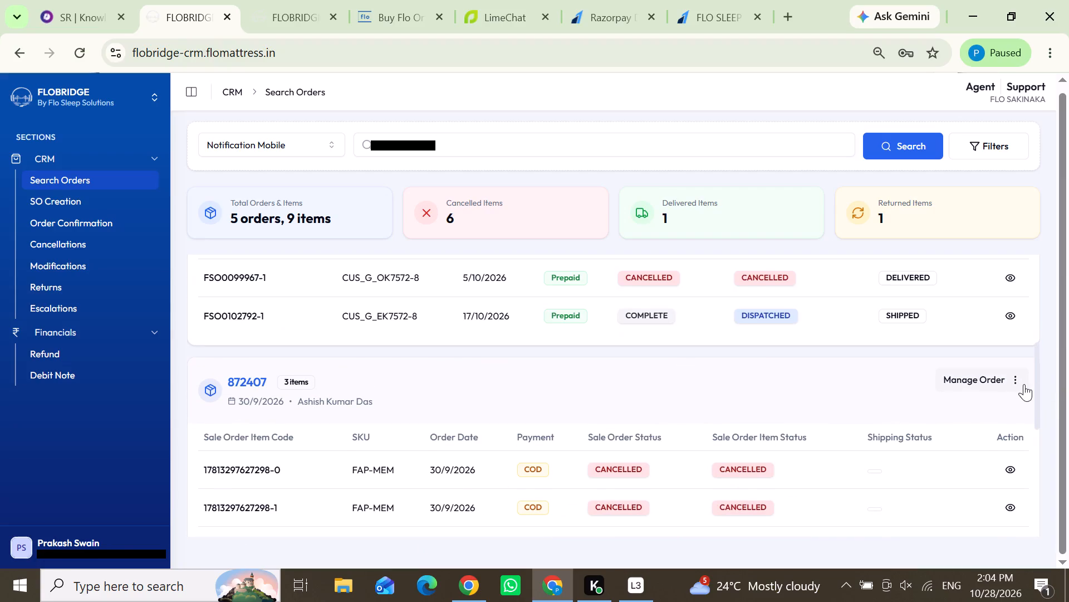
{"action": "left_click_drag", "start_coordinate": [1037, 389], "coordinate": [1034, 367]}
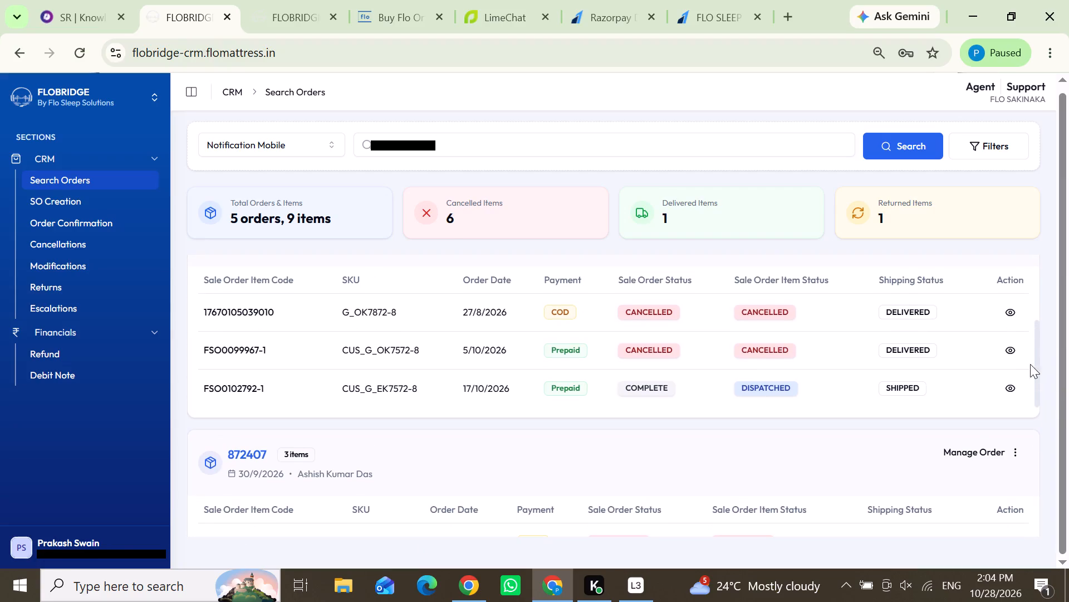
{"action": "left_click_drag", "start_coordinate": [1034, 353], "coordinate": [1033, 341]}
{"action": "left_click", "coordinate": [992, 261]}
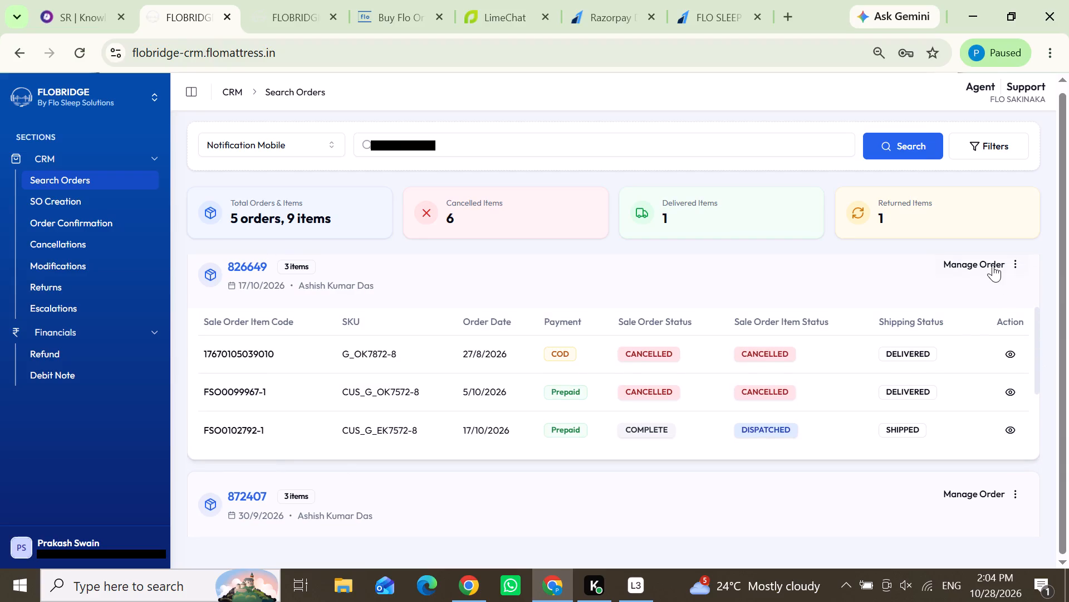
{"action": "left_click", "coordinate": [941, 381]}
{"action": "left_click", "coordinate": [629, 325]}
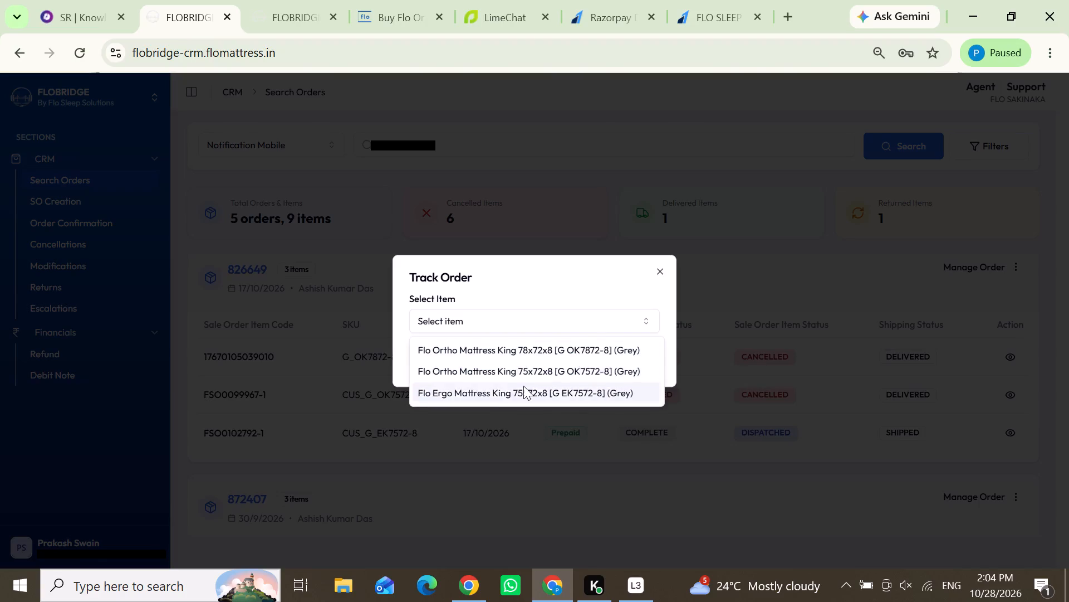
{"action": "left_click", "coordinate": [523, 386]}
{"action": "left_click", "coordinate": [519, 352]}
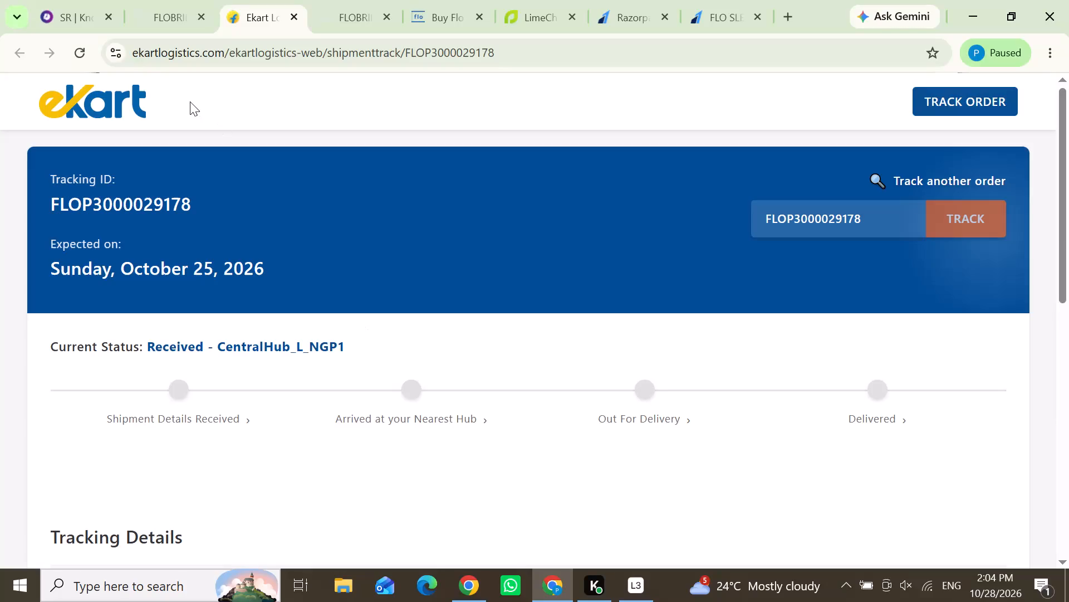
{"action": "scroll", "coordinate": [351, 268], "scroll_direction": "down", "scroll_amount": 3}
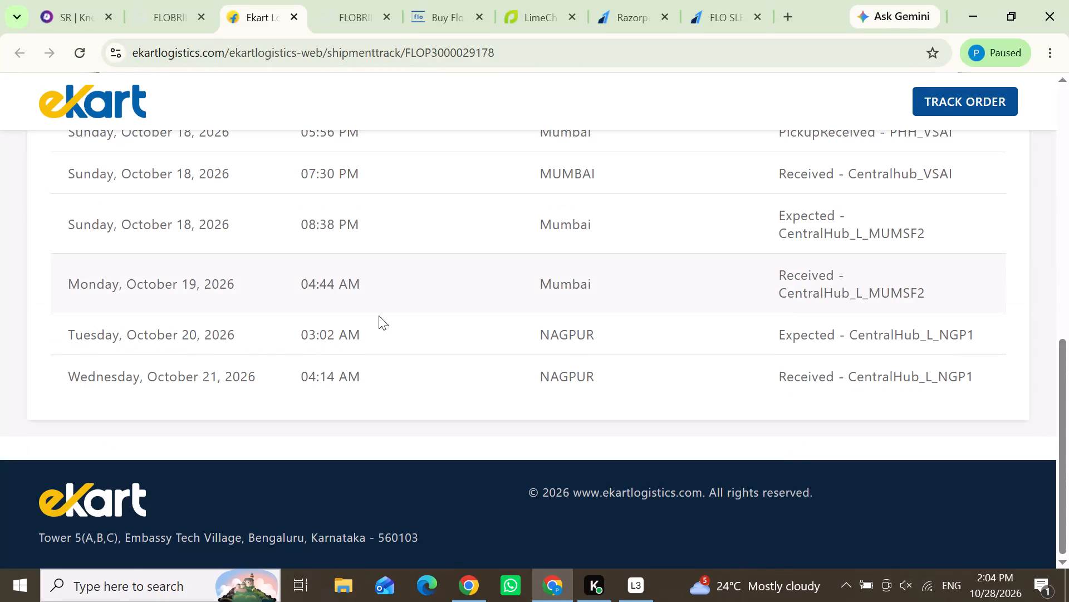
{"action": "scroll", "coordinate": [610, 368], "scroll_direction": "down", "scroll_amount": 1}
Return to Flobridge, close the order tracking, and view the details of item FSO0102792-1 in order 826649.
{"action": "left_click", "coordinate": [164, 2]}
{"action": "left_click", "coordinate": [366, 401]}
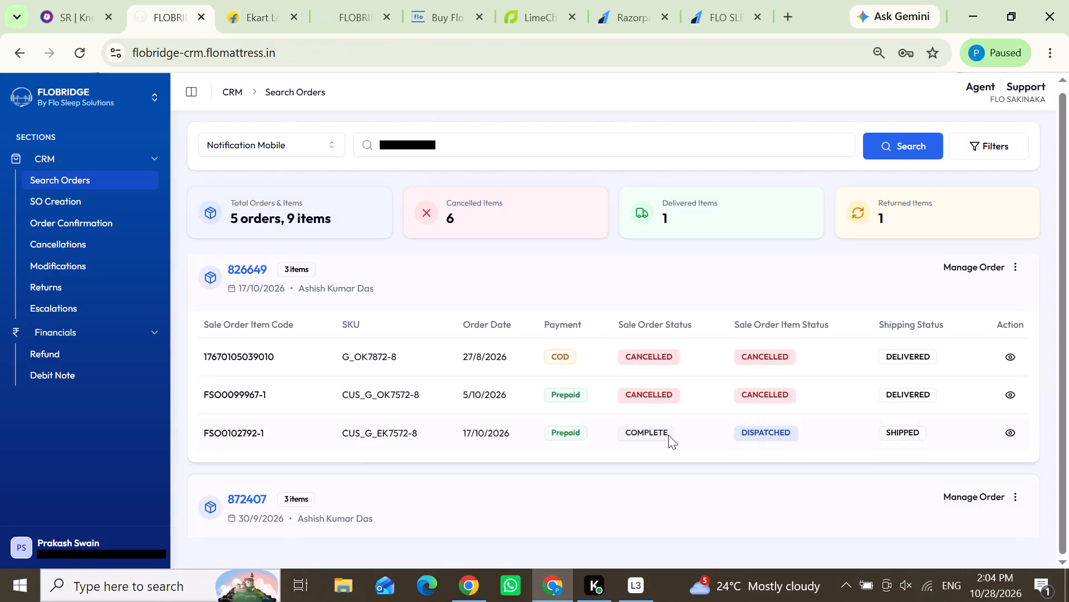
{"action": "left_click", "coordinate": [1012, 429]}
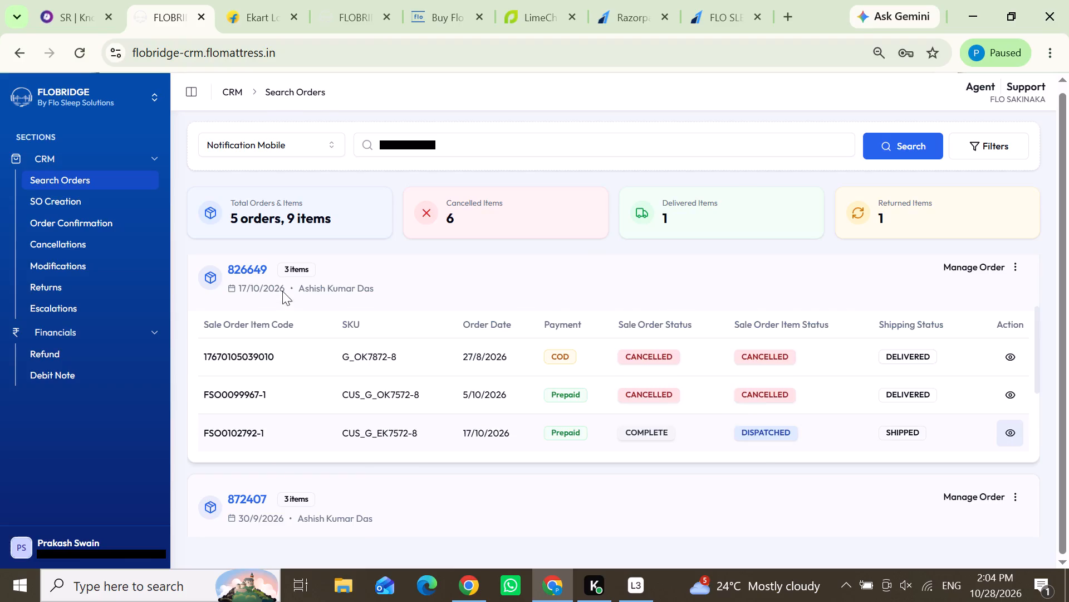
{"action": "left_click", "coordinate": [187, 378]}
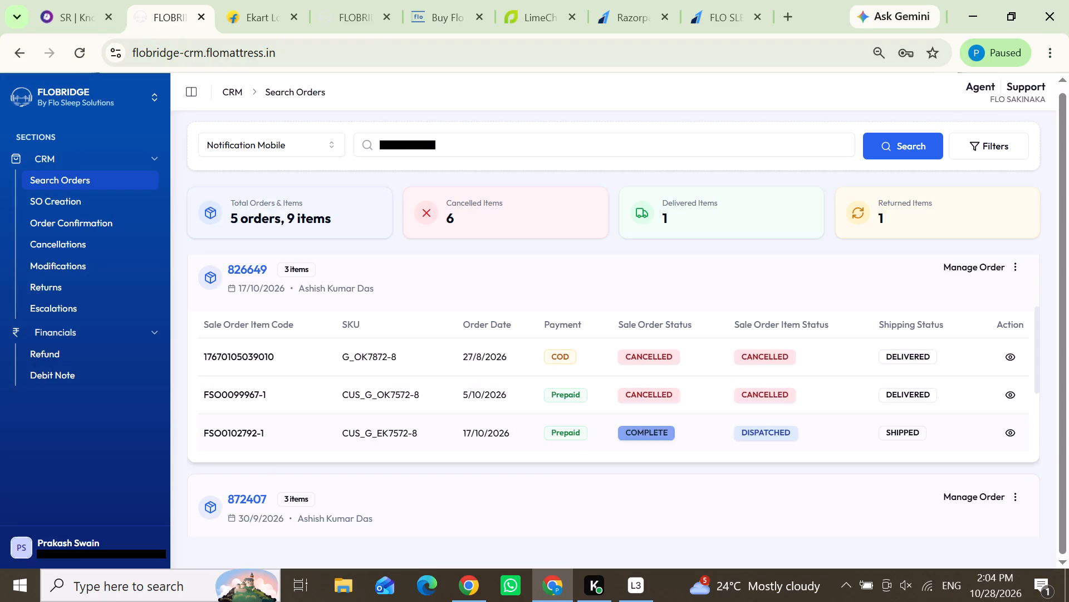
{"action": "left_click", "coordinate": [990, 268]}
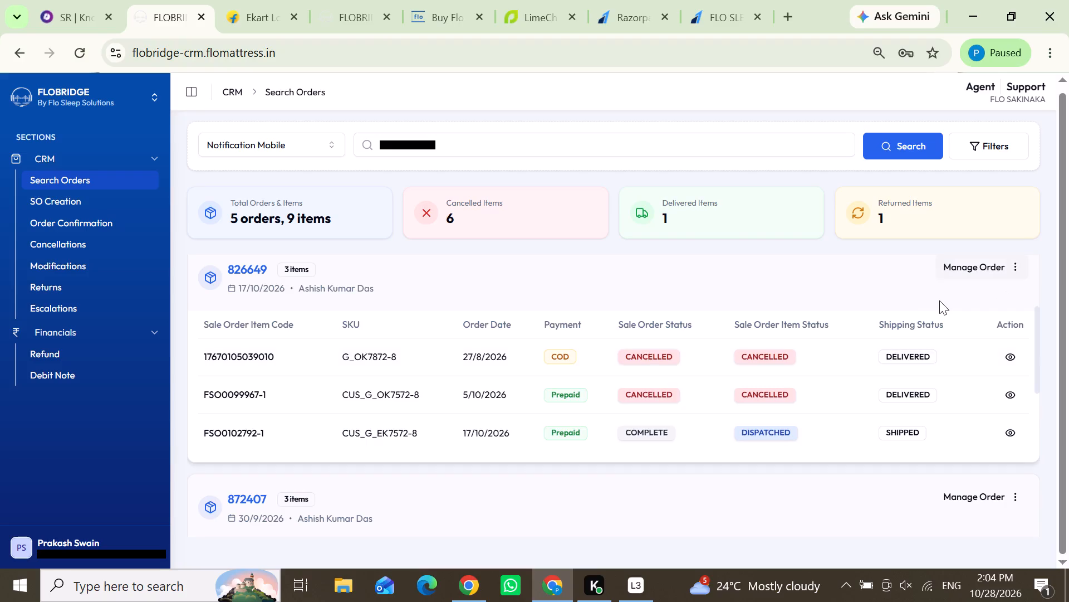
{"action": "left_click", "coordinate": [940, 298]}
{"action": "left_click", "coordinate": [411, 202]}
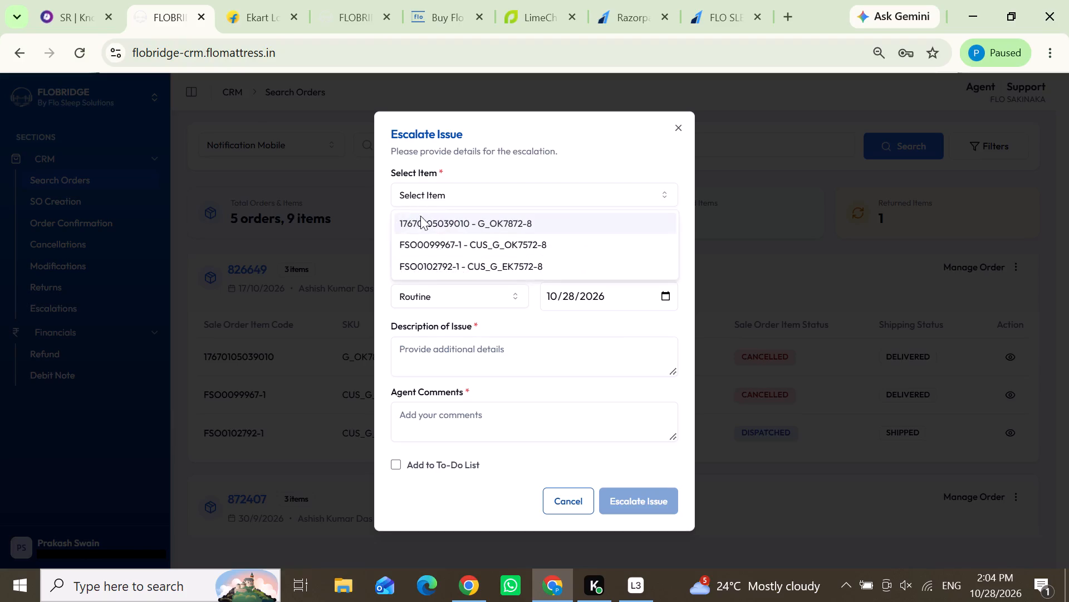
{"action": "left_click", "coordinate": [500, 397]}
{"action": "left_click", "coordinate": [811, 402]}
{"action": "left_click", "coordinate": [1006, 432]}
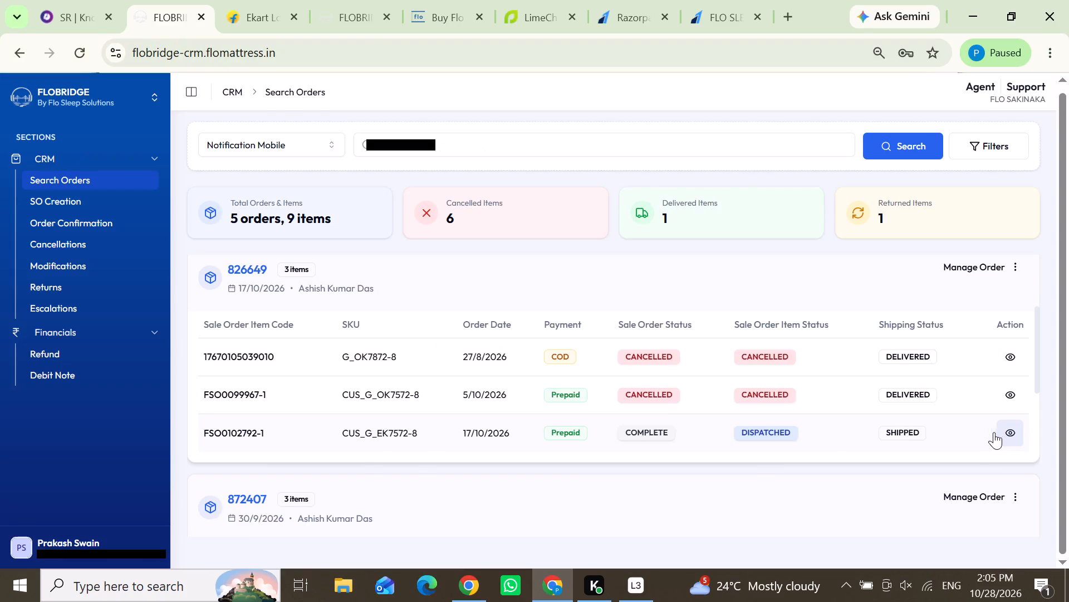
{"action": "left_click", "coordinate": [392, 311]}
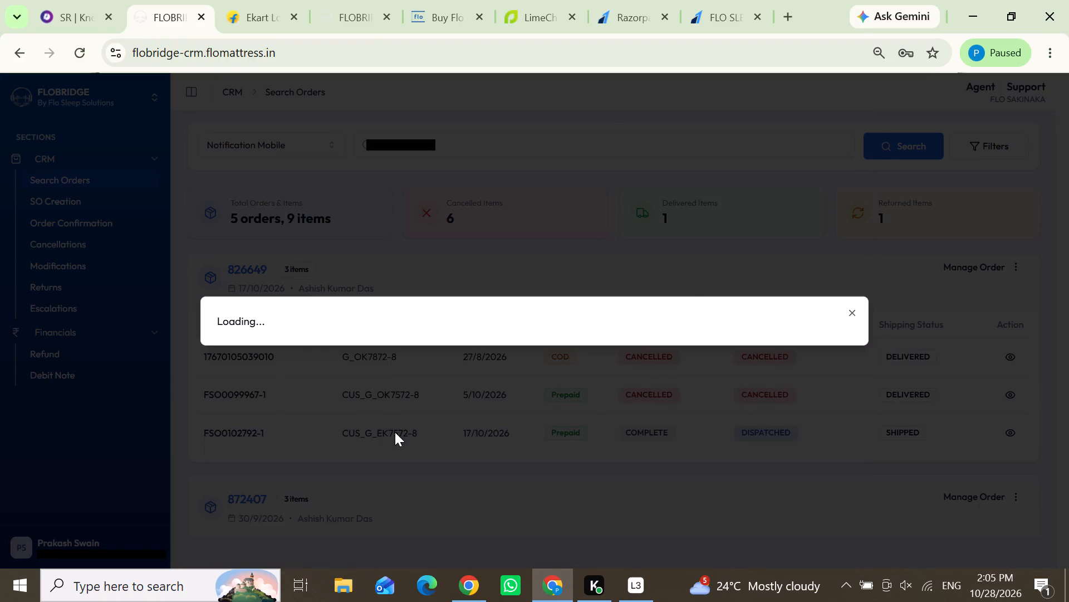
{"action": "left_click", "coordinate": [942, 419]}
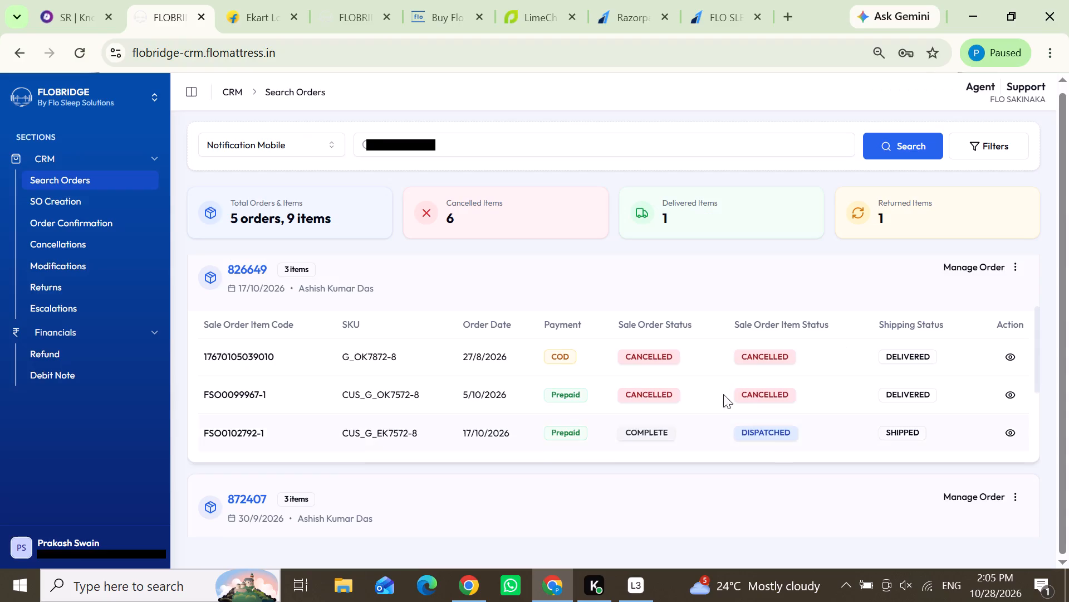
{"action": "left_click_drag", "start_coordinate": [267, 268], "coordinate": [231, 269]}
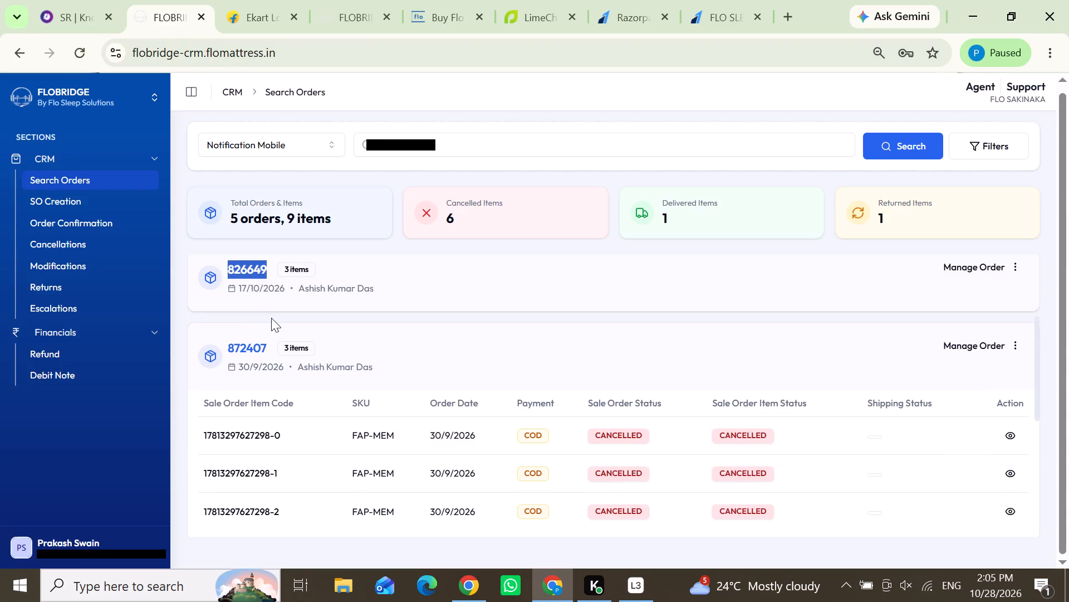
{"action": "key", "text": "ctrl+c"}
{"action": "left_click", "coordinate": [88, 310]}
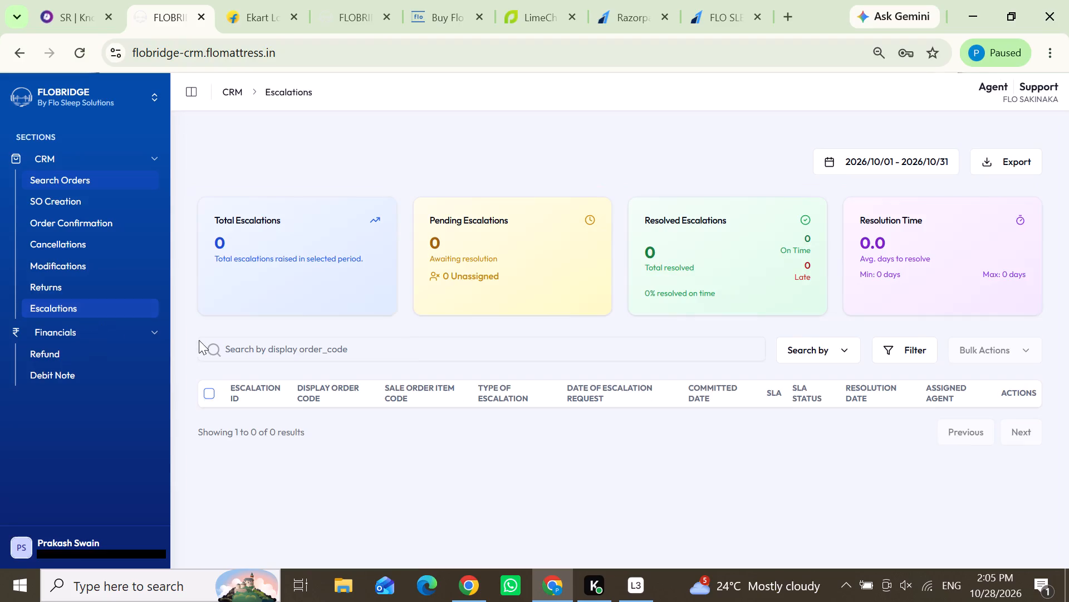
{"action": "left_click", "coordinate": [391, 356]}
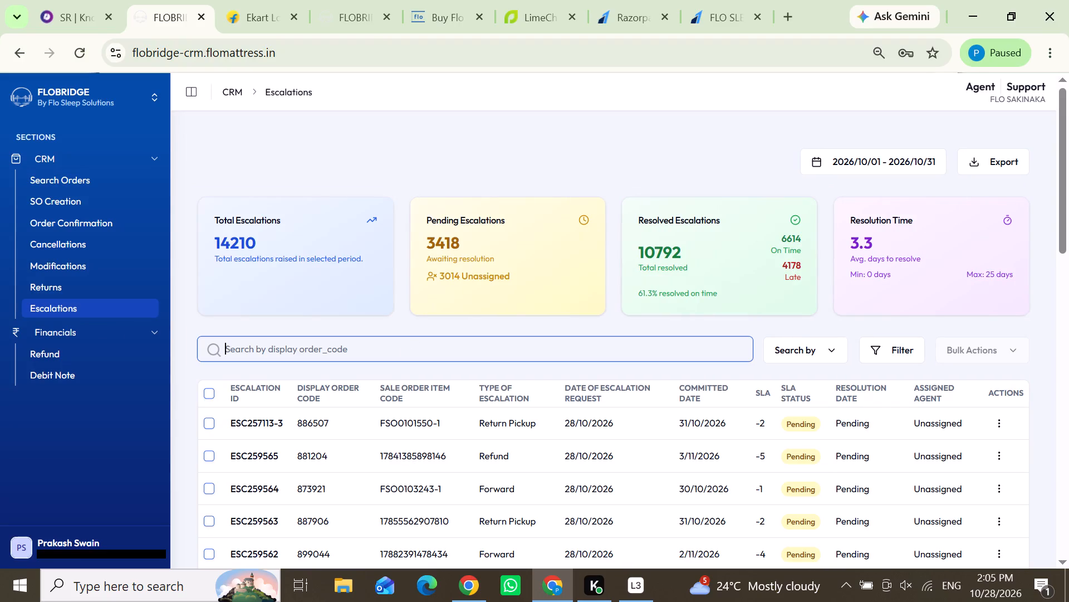
{"action": "key", "text": "ctrl+v"}
{"action": "key", "text": "Return"}
{"action": "left_click", "coordinate": [243, 0]}
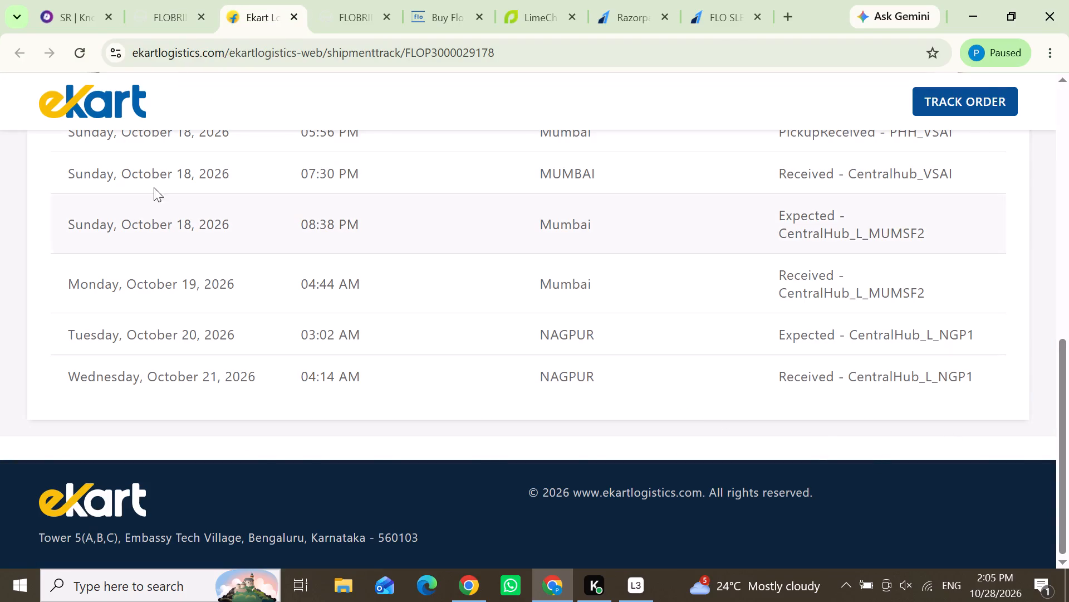
{"action": "left_click", "coordinate": [184, 23]}
{"action": "key", "text": "Return"}
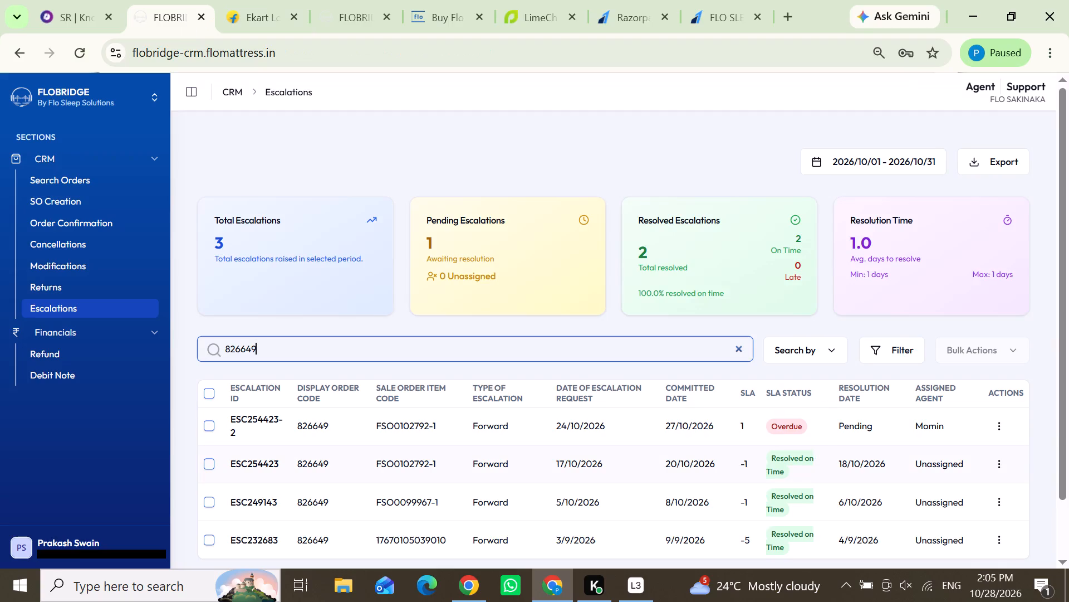
{"action": "left_click_drag", "start_coordinate": [1068, 424], "coordinate": [1068, 441]}
{"action": "left_click", "coordinate": [266, 9]}
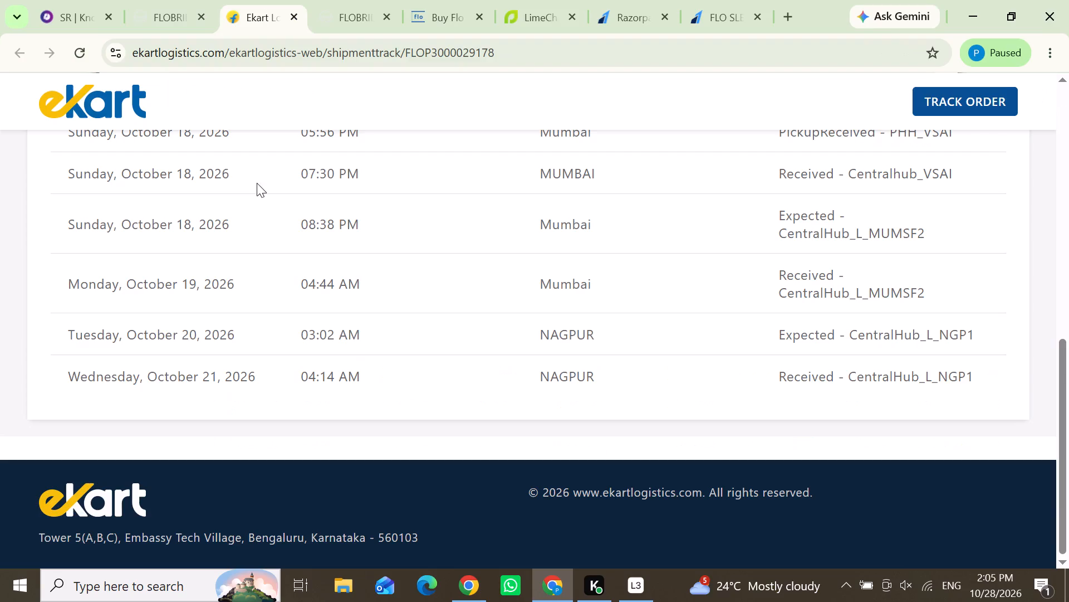
{"action": "left_click", "coordinate": [173, 4]}
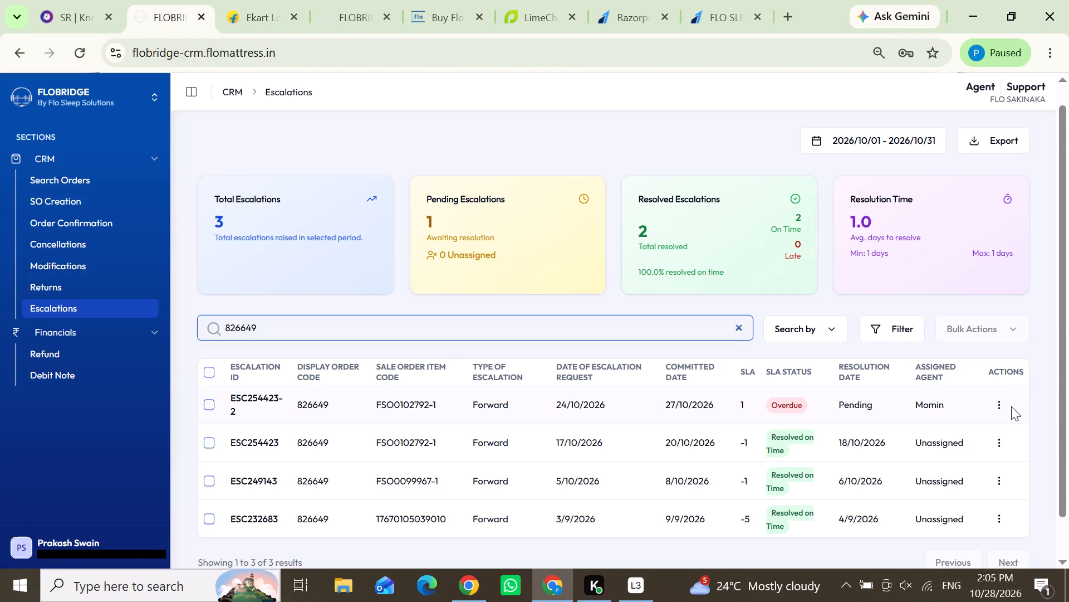
{"action": "left_click", "coordinate": [1003, 404]}
{"action": "left_click", "coordinate": [966, 451]}
{"action": "scroll", "coordinate": [807, 379], "scroll_direction": "down", "scroll_amount": 1}
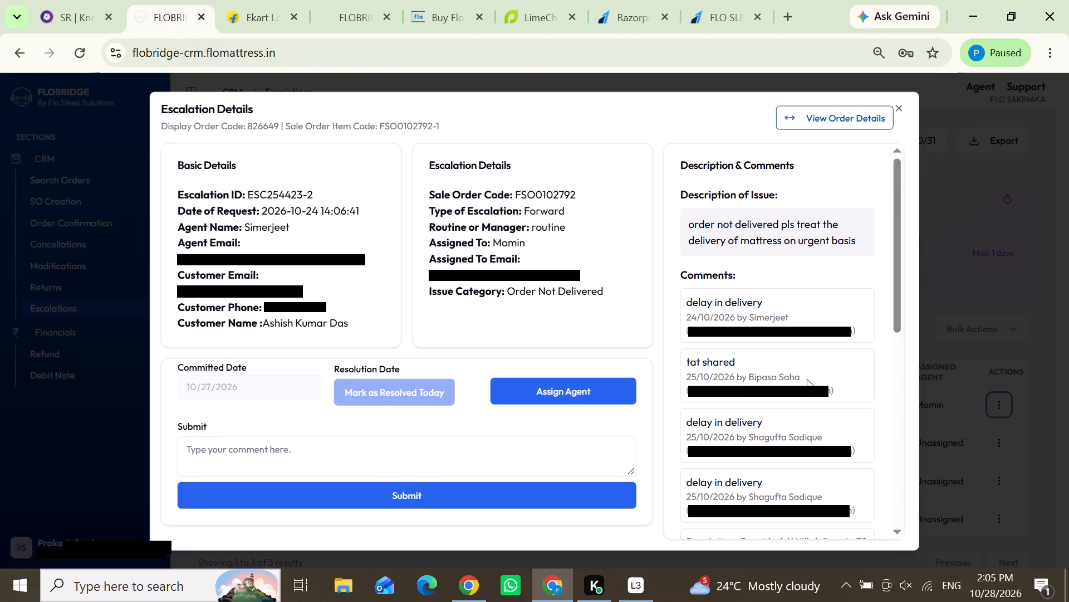
{"action": "scroll", "coordinate": [807, 379], "scroll_direction": "down", "scroll_amount": 2}
{"action": "scroll", "coordinate": [758, 411], "scroll_direction": "down", "scroll_amount": 2}
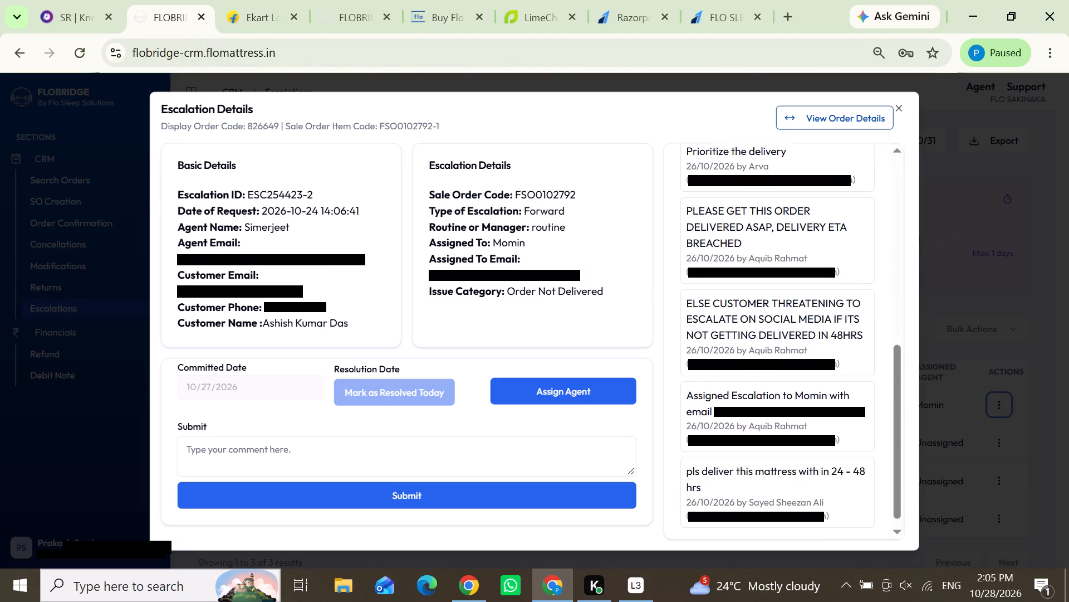
{"action": "left_click_drag", "start_coordinate": [685, 461], "coordinate": [710, 475]}
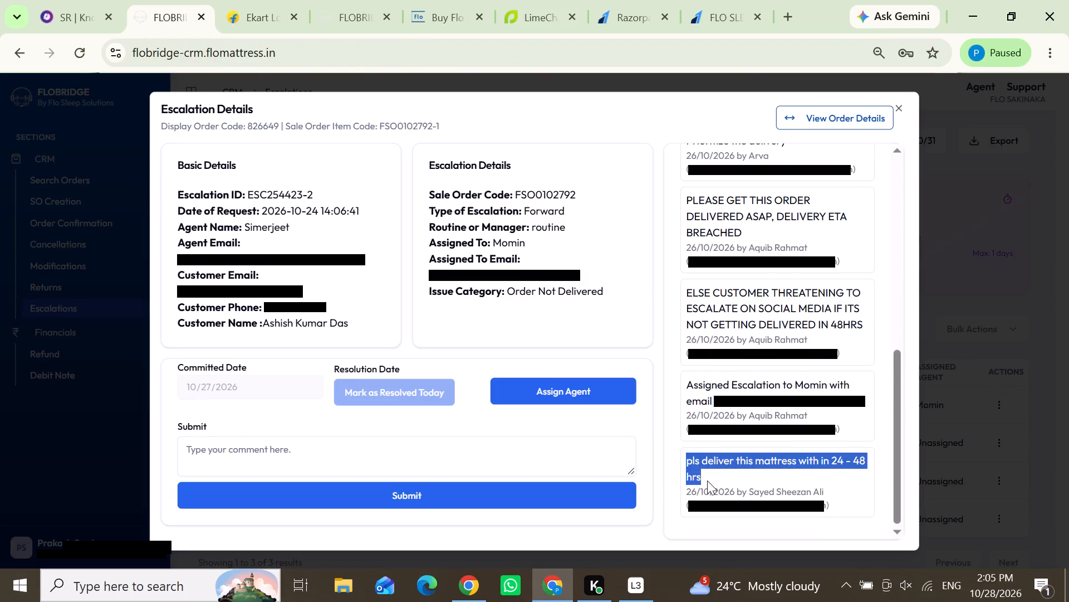
{"action": "key", "text": "ctrl+c"}
{"action": "left_click", "coordinate": [515, 455]}
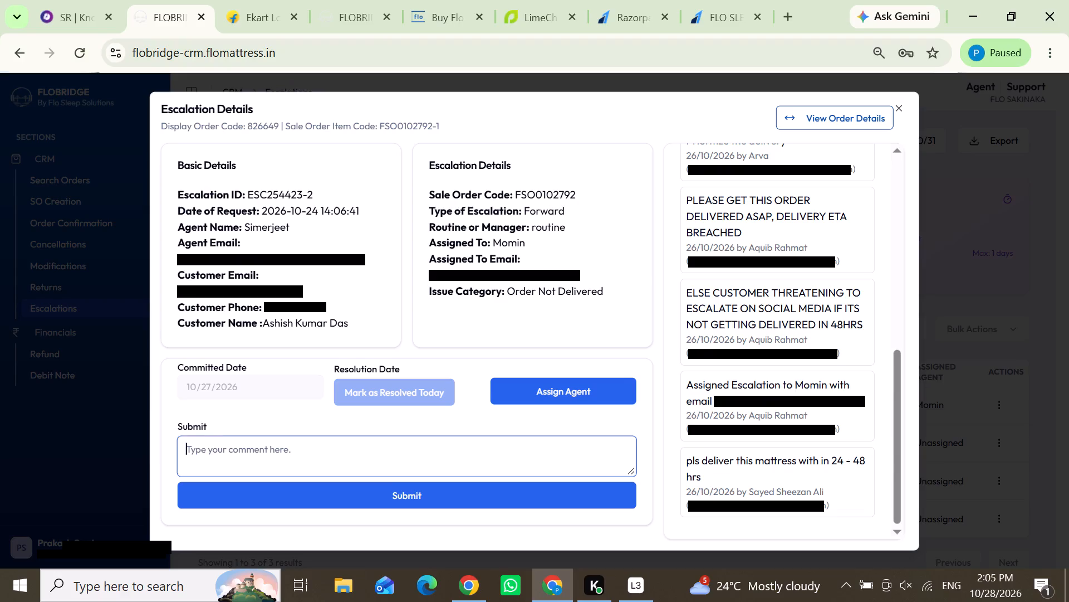
{"action": "key", "text": "ctrl+v"}
{"action": "left_click", "coordinate": [488, 496]}
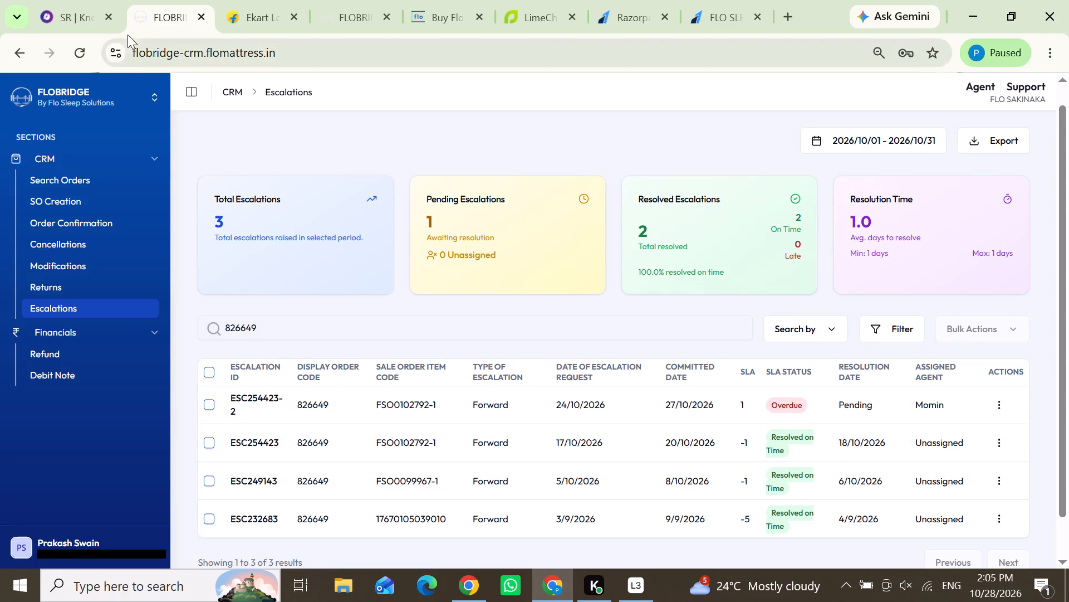
Close the Ekart tracking page and return to the ongoing call on the Knowlarity dashboard.
{"action": "left_click", "coordinate": [289, 17]}
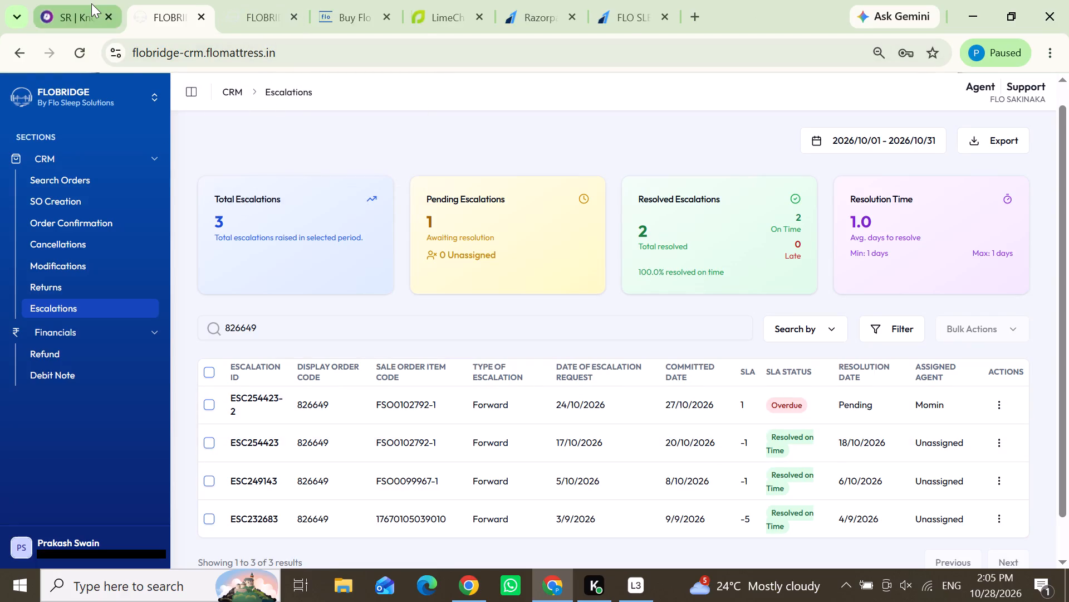
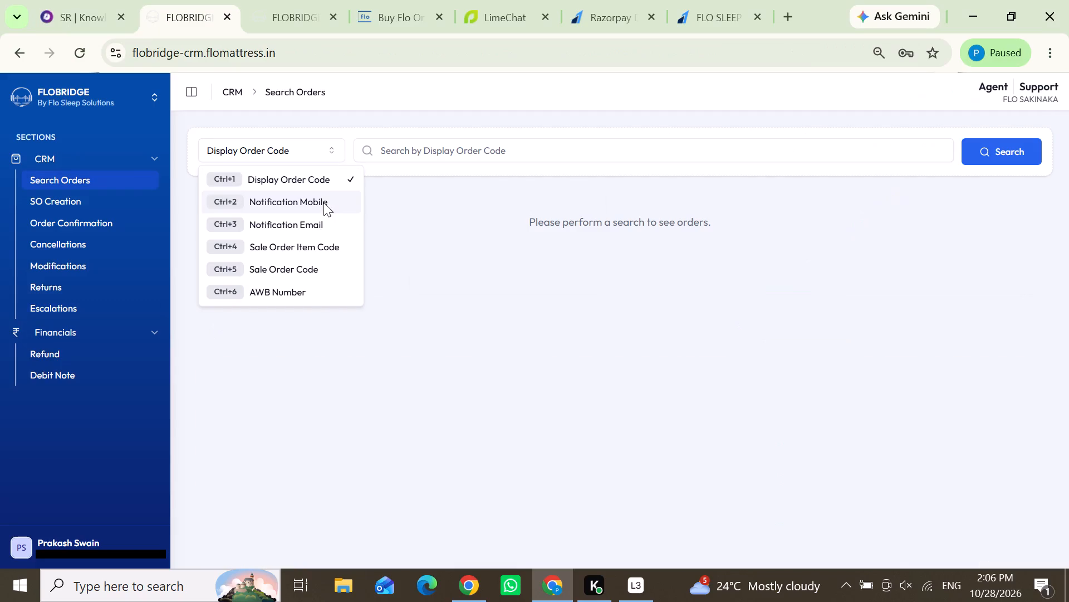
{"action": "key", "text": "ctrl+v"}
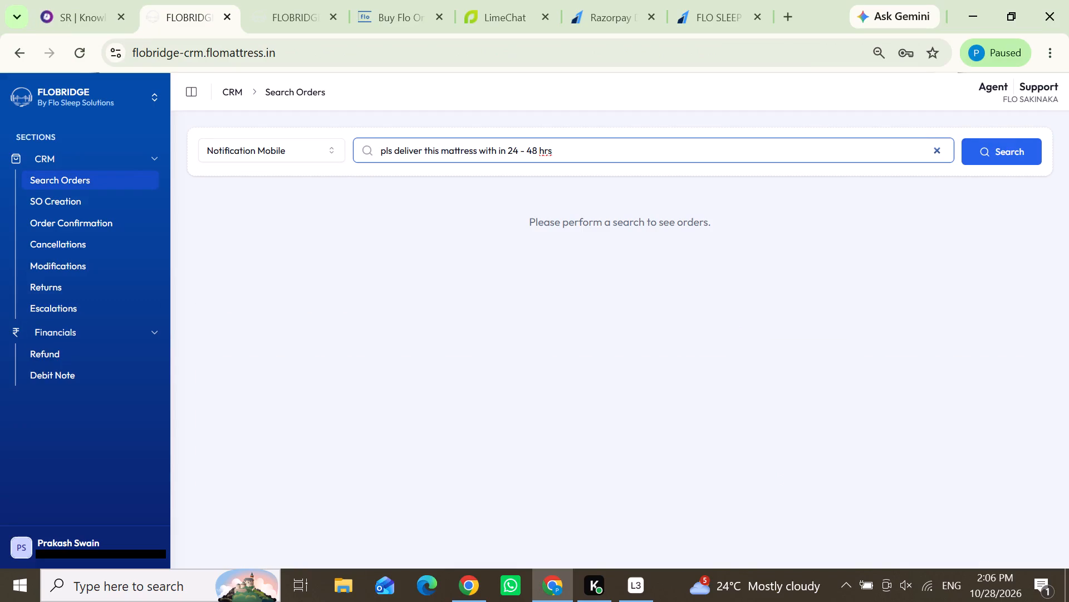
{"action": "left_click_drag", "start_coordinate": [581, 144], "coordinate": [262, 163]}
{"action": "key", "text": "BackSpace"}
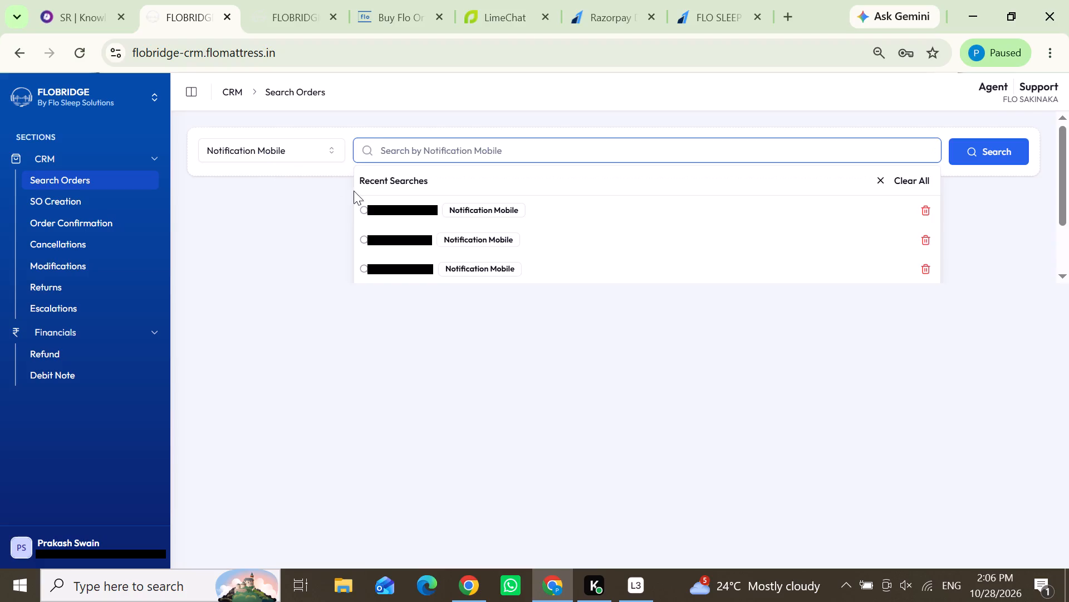
{"action": "left_click", "coordinate": [376, 205]}
{"action": "left_click", "coordinate": [618, 447]}
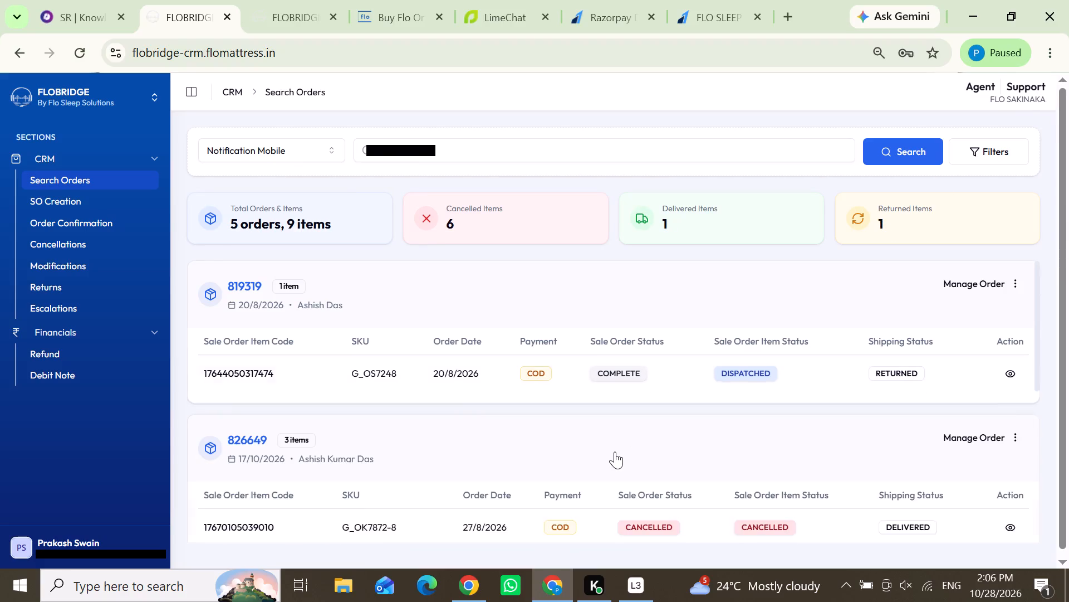
{"action": "scroll", "coordinate": [615, 452], "scroll_direction": "down", "scroll_amount": 1}
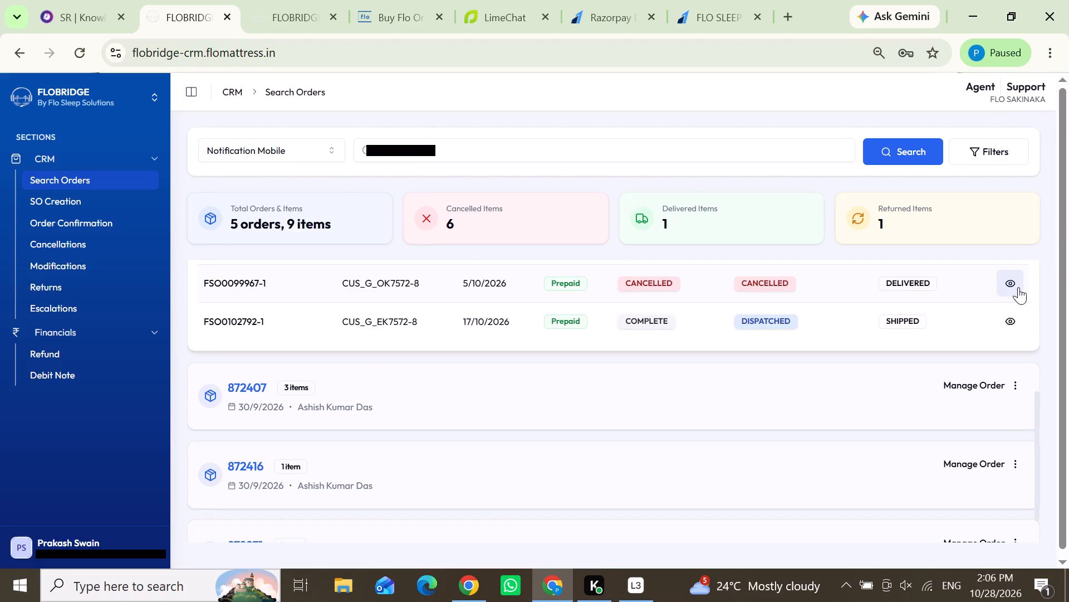
{"action": "left_click", "coordinate": [1012, 286]}
{"action": "left_click", "coordinate": [387, 304]}
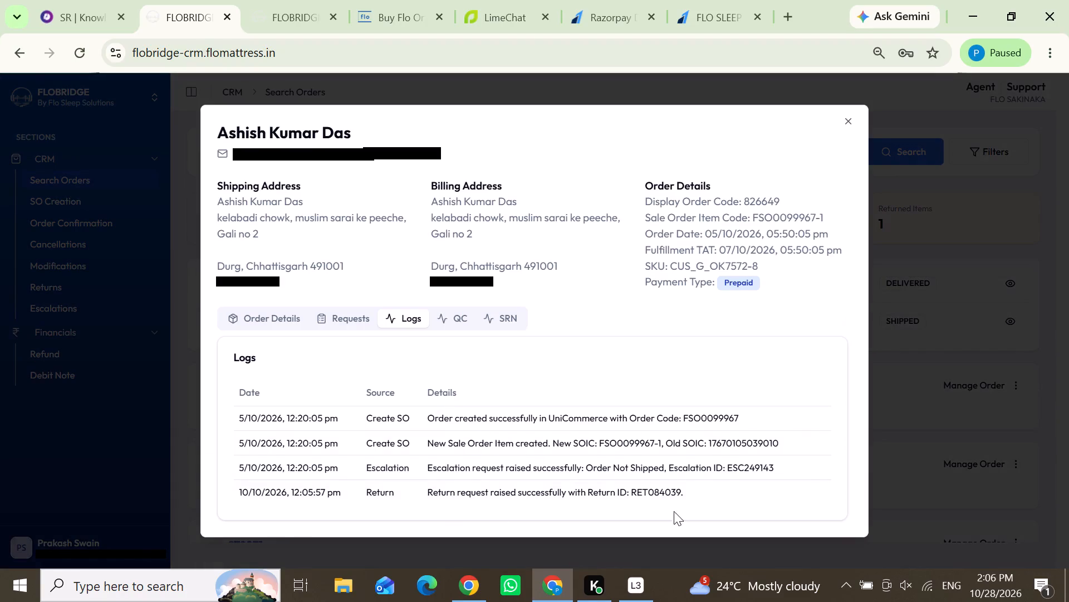
{"action": "left_click", "coordinate": [911, 430]}
{"action": "scroll", "coordinate": [908, 427], "scroll_direction": "up", "scroll_amount": 1}
{"action": "scroll", "coordinate": [903, 428], "scroll_direction": "down", "scroll_amount": 1}
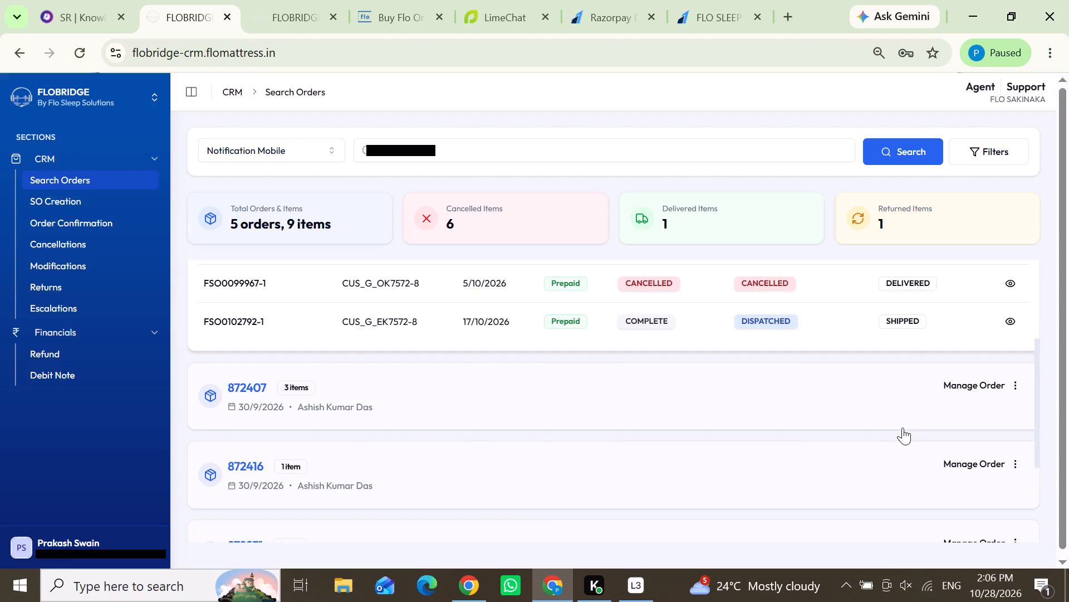
{"action": "left_click_drag", "start_coordinate": [1035, 413], "coordinate": [1031, 385]}
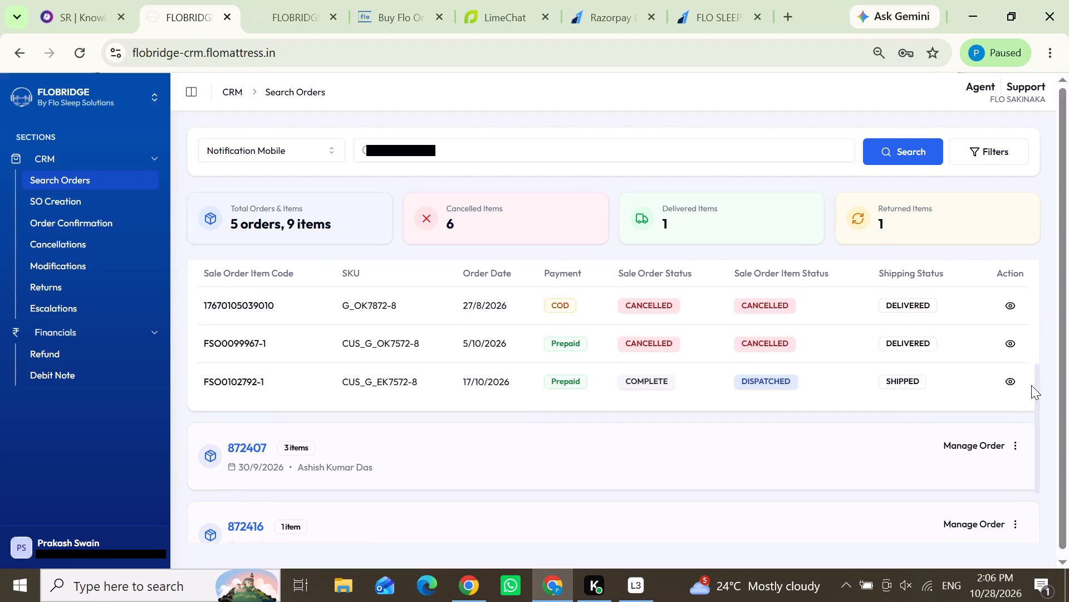
{"action": "left_click_drag", "start_coordinate": [1031, 385], "coordinate": [1031, 382]}
{"action": "left_click", "coordinate": [1009, 312]}
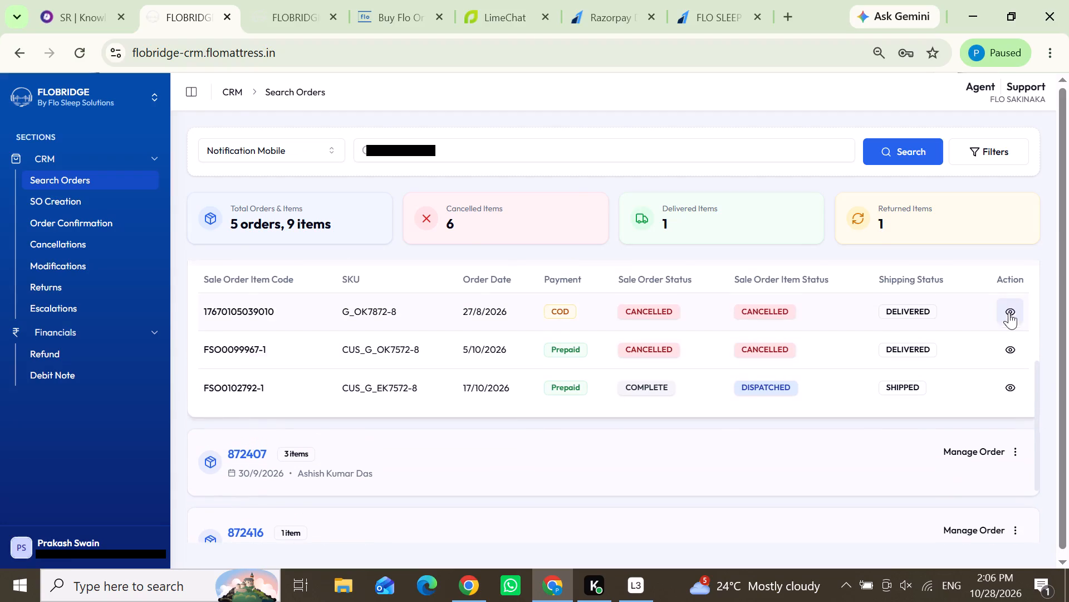
{"action": "left_click", "coordinate": [416, 306]}
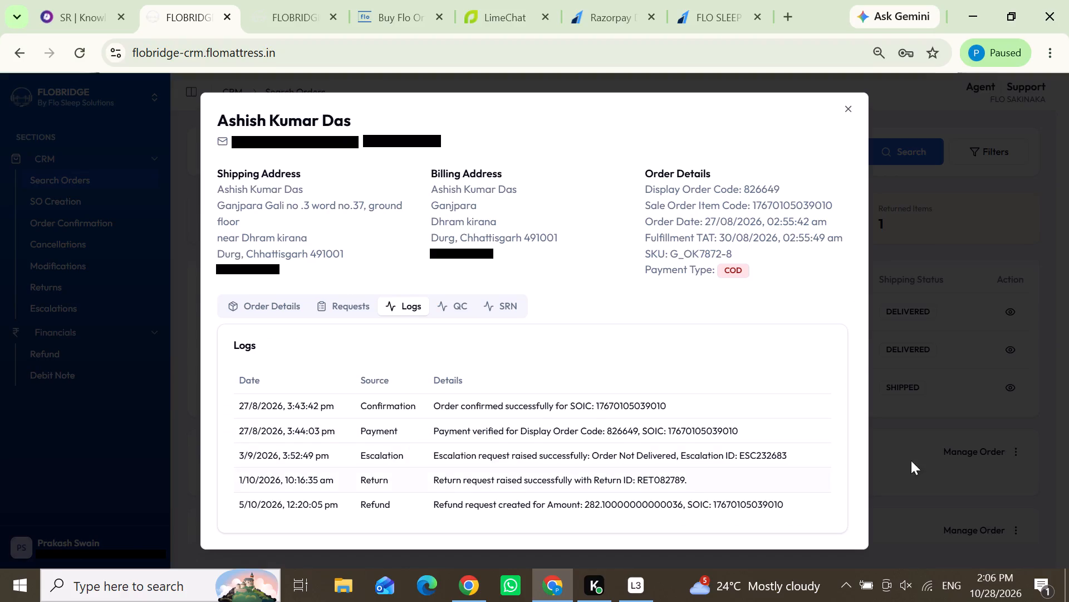
{"action": "left_click", "coordinate": [934, 441]}
{"action": "left_click", "coordinate": [1011, 353]}
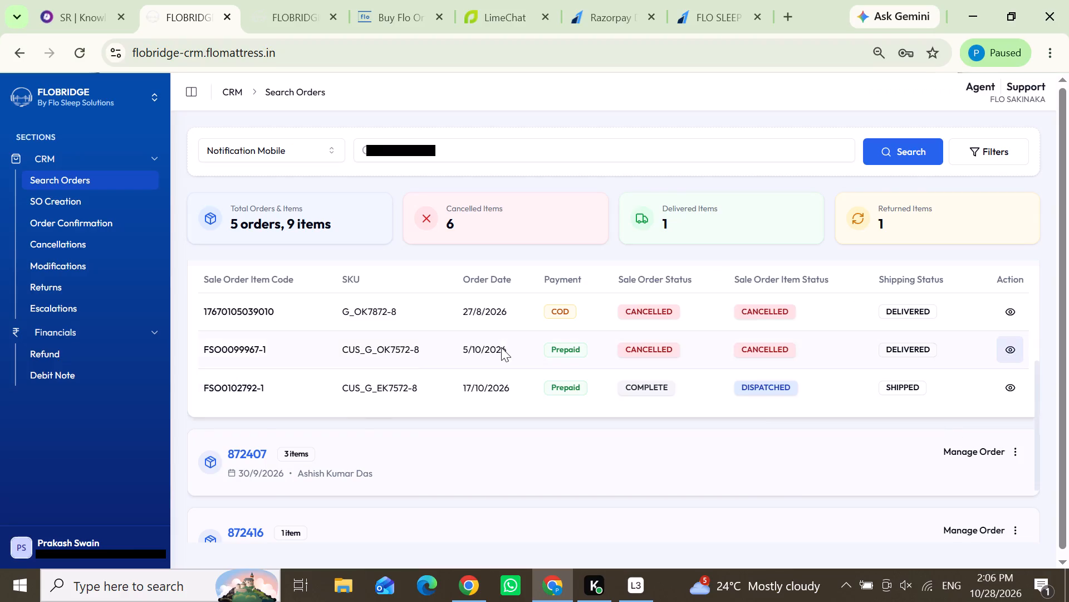
{"action": "left_click", "coordinate": [413, 305]}
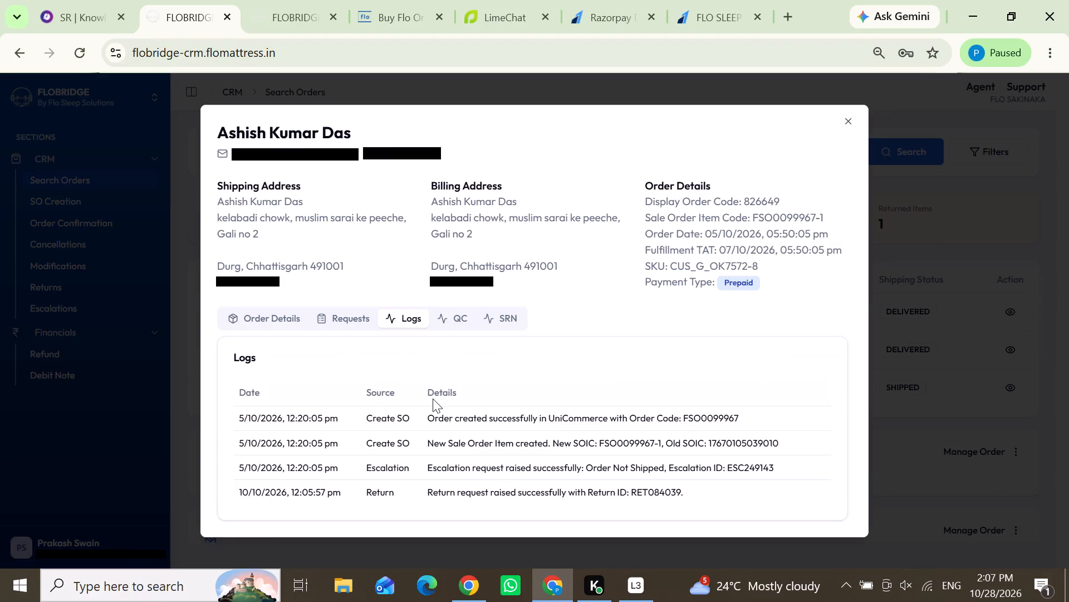
{"action": "left_click", "coordinate": [920, 386]}
{"action": "left_click", "coordinate": [1012, 380]}
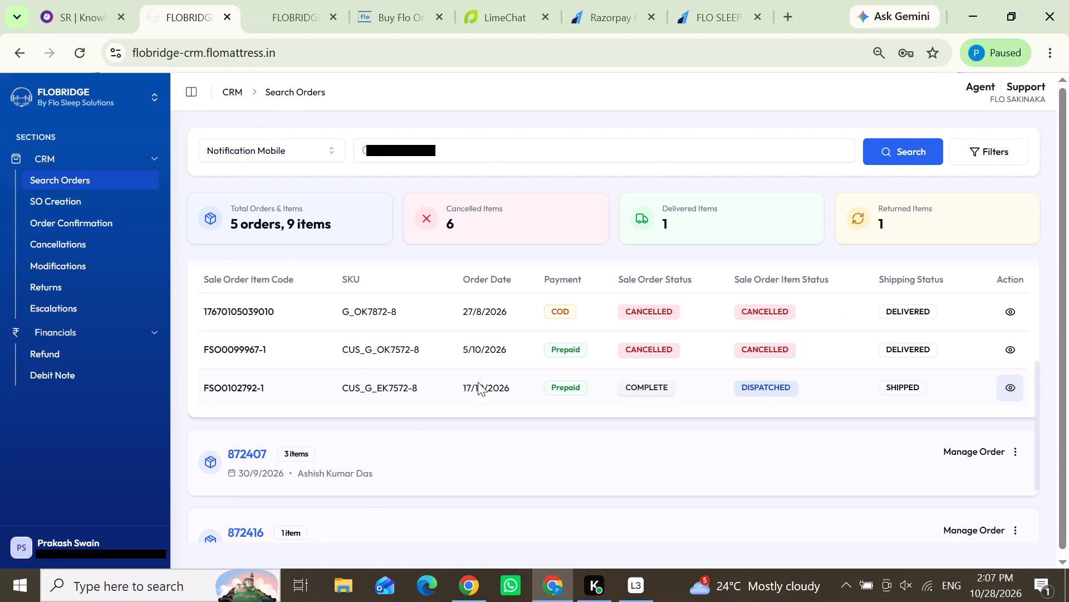
{"action": "left_click", "coordinate": [403, 312]}
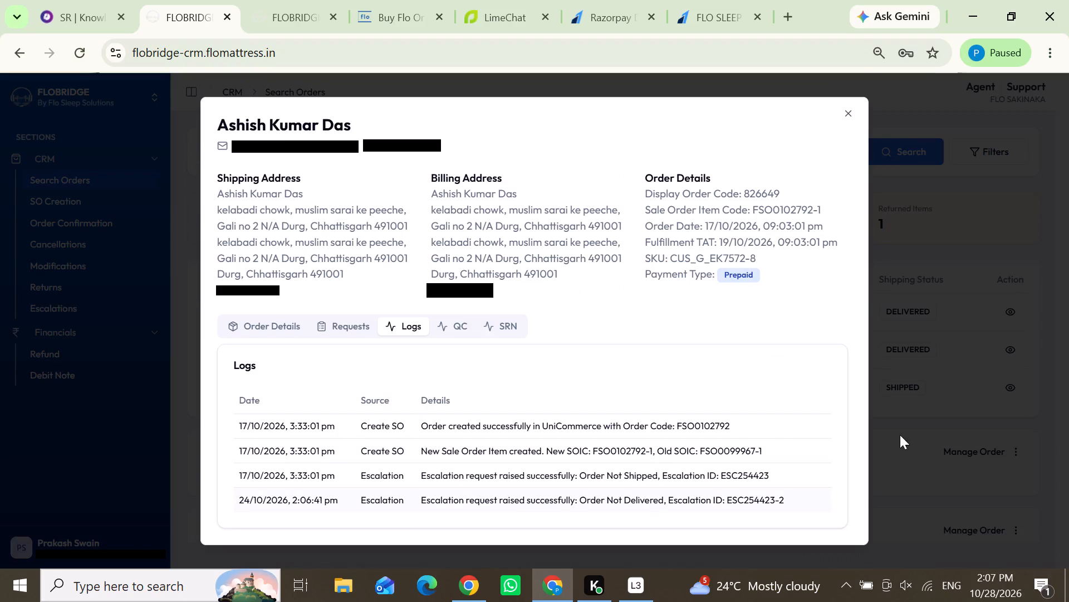
{"action": "left_click", "coordinate": [968, 446]}
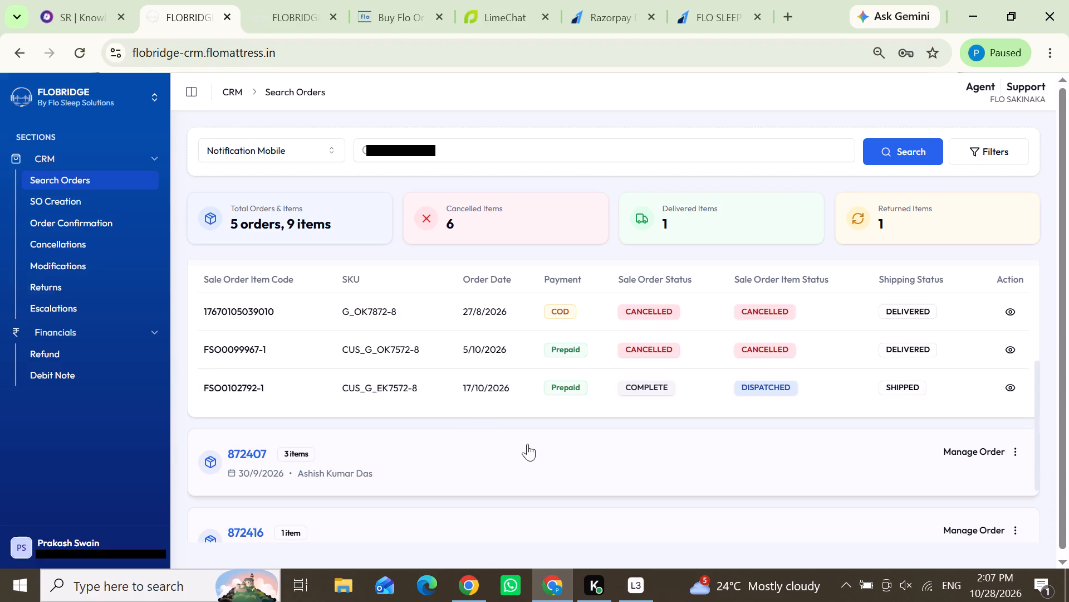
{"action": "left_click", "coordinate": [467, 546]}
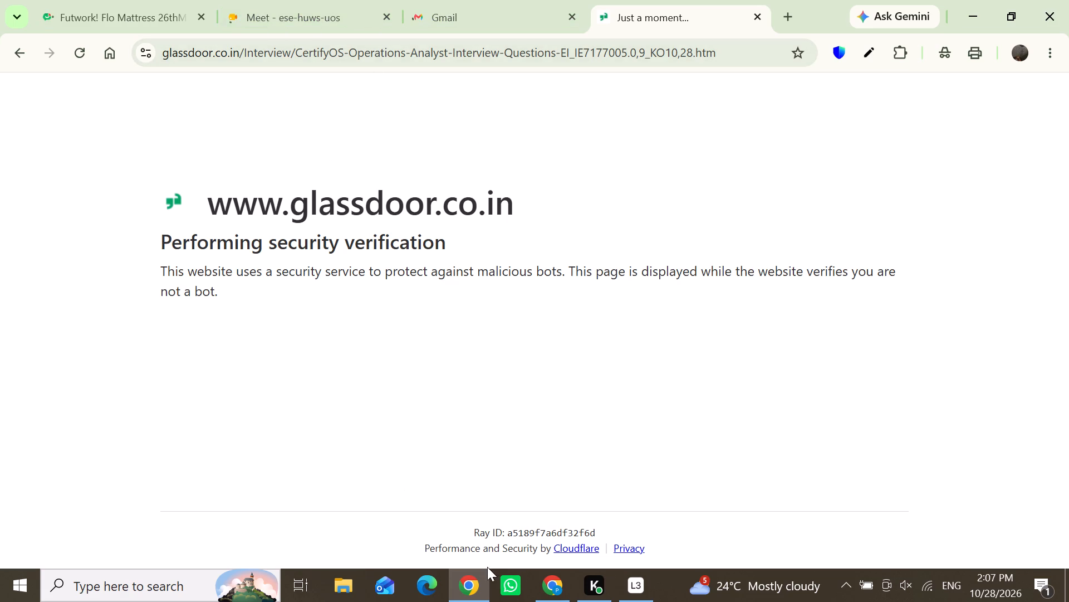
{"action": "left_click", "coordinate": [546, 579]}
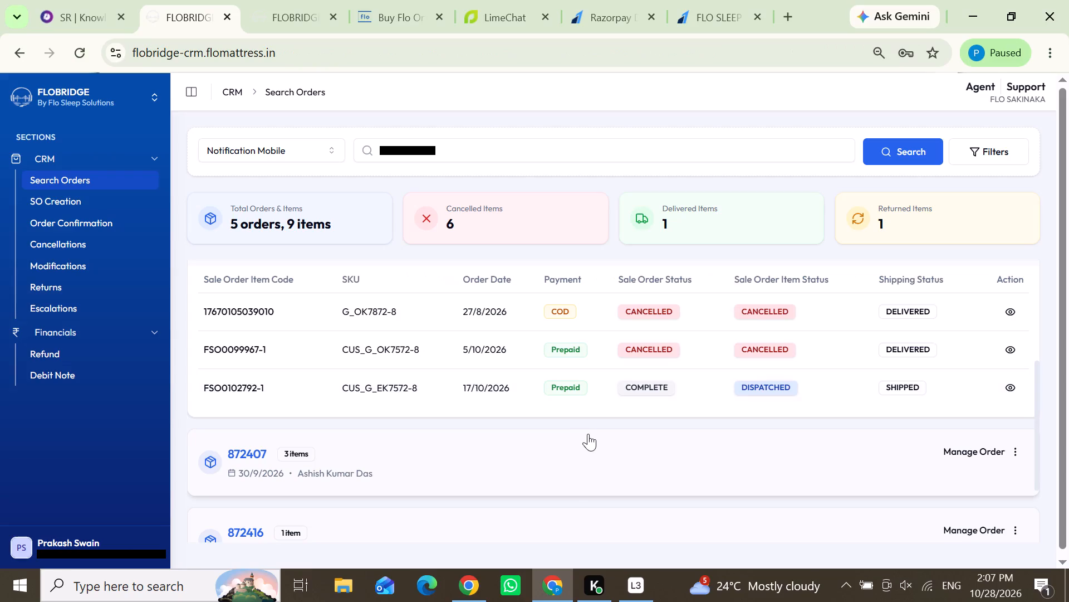
{"action": "left_click", "coordinate": [526, 450]}
{"action": "left_click", "coordinate": [516, 450]}
{"action": "scroll", "coordinate": [514, 440], "scroll_direction": "up", "scroll_amount": 1}
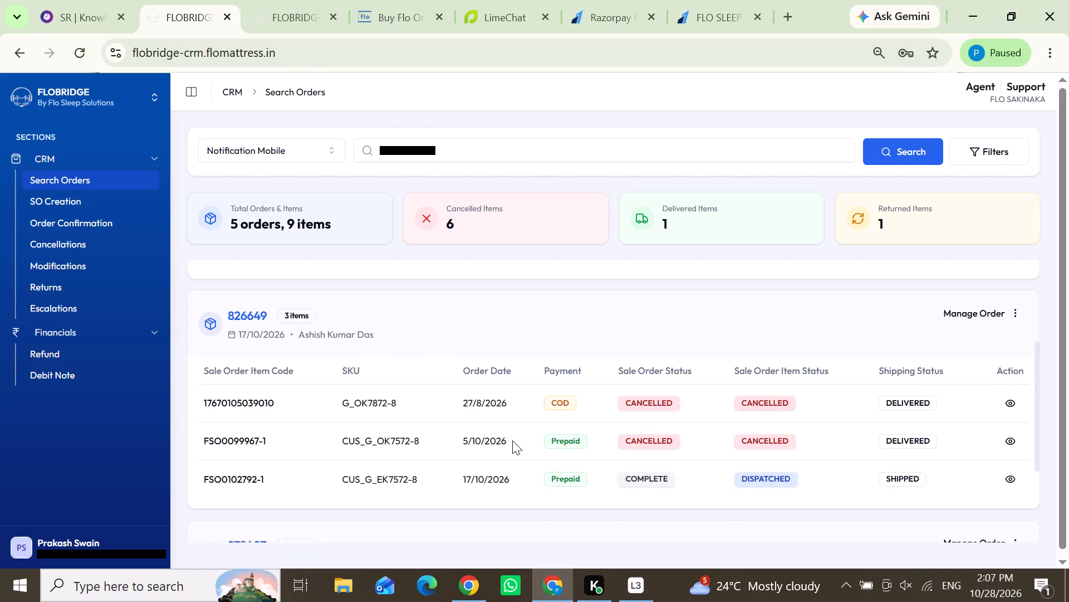
{"action": "left_click", "coordinate": [481, 285]}
{"action": "scroll", "coordinate": [445, 367], "scroll_direction": "down", "scroll_amount": 1}
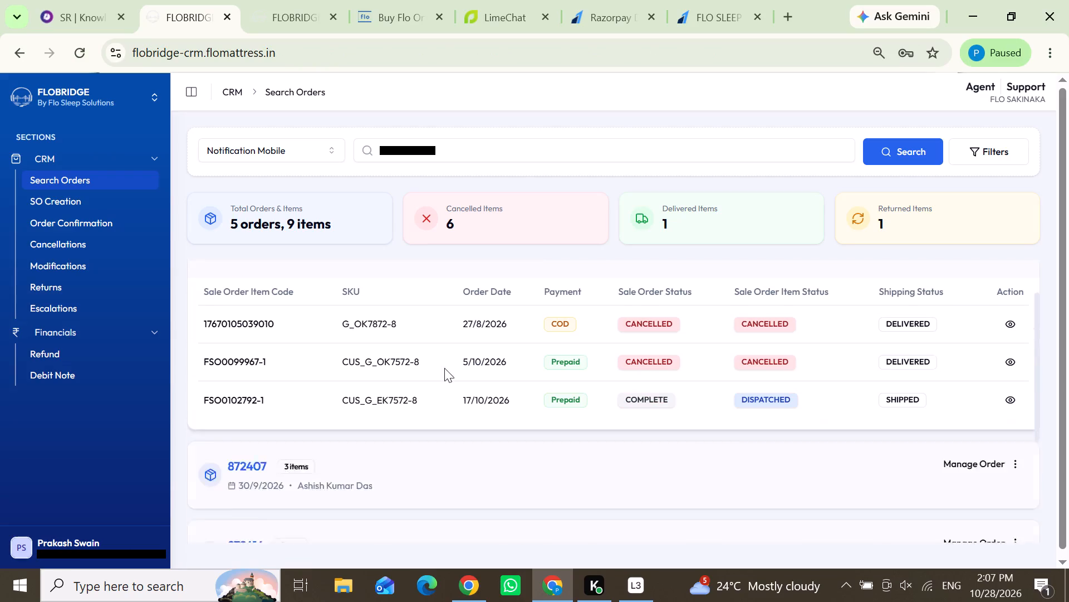
{"action": "scroll", "coordinate": [444, 368], "scroll_direction": "down", "scroll_amount": 1}
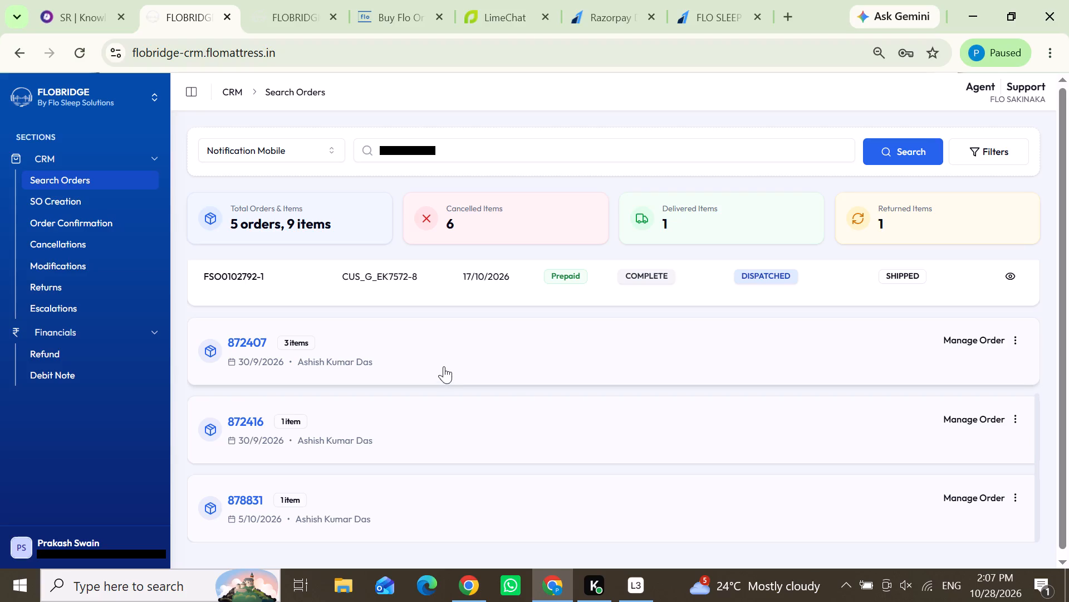
{"action": "left_click", "coordinate": [458, 352]}
{"action": "scroll", "coordinate": [439, 332], "scroll_direction": "up", "scroll_amount": 1}
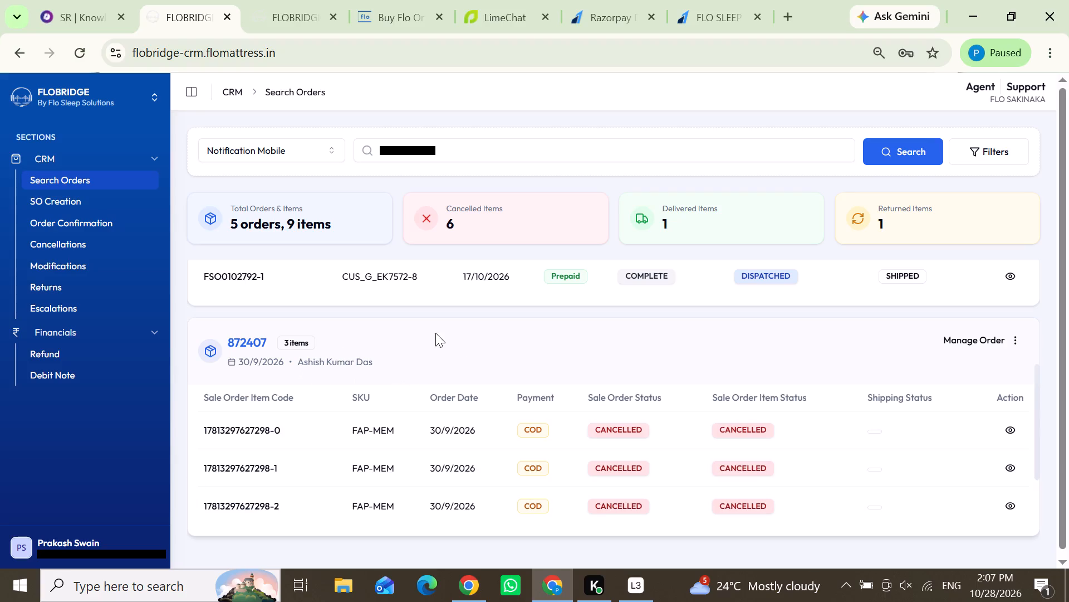
{"action": "left_click_drag", "start_coordinate": [266, 363], "coordinate": [259, 363]}
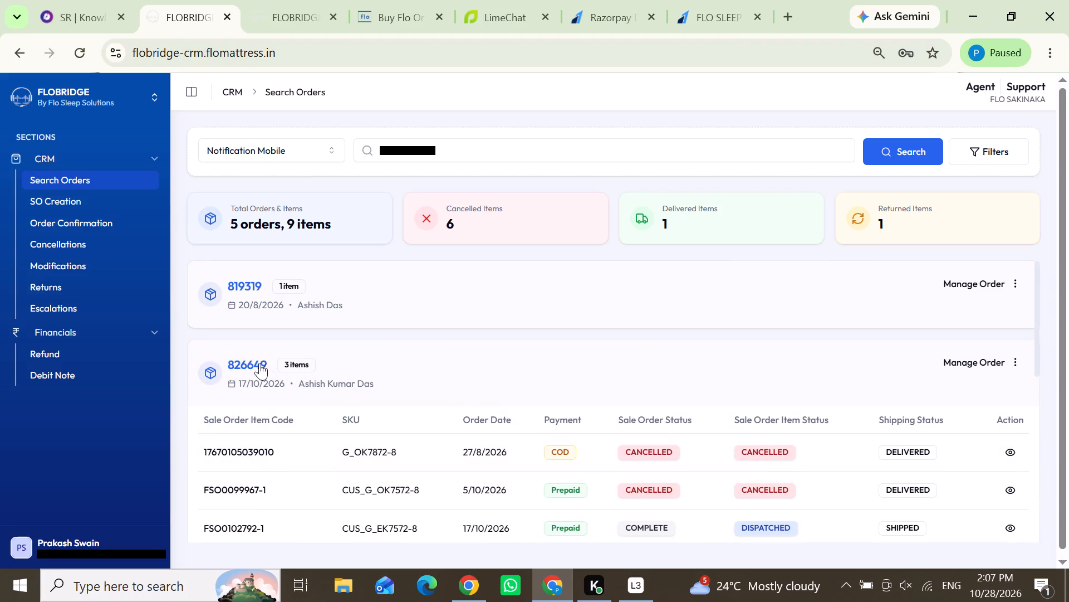
{"action": "left_click_drag", "start_coordinate": [259, 363], "coordinate": [226, 363]}
{"action": "key", "text": "ctrl+c"}
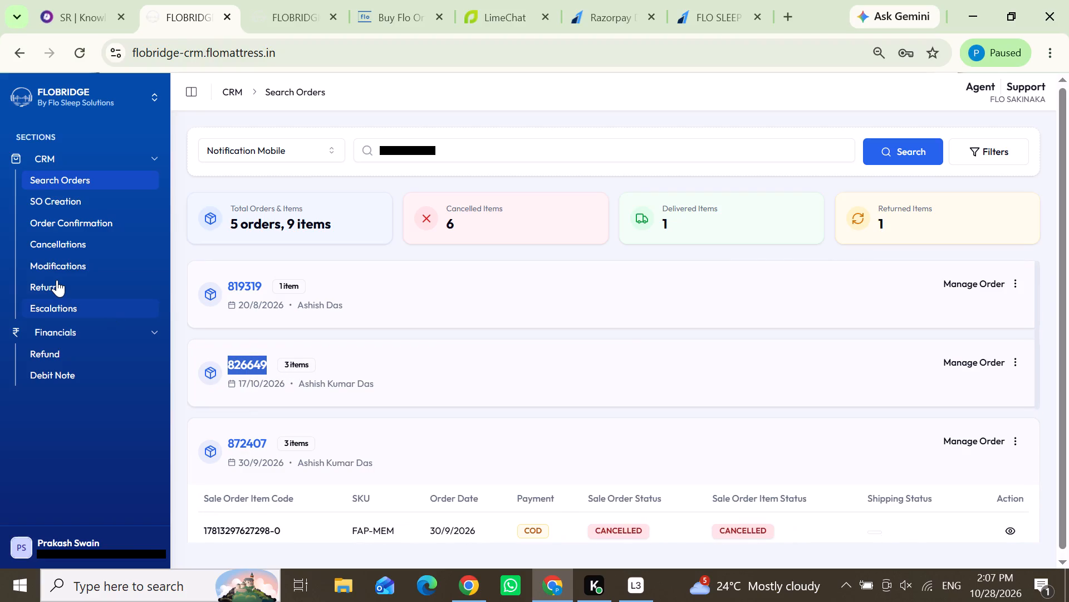
{"action": "left_click", "coordinate": [52, 303]}
{"action": "left_click", "coordinate": [354, 349]}
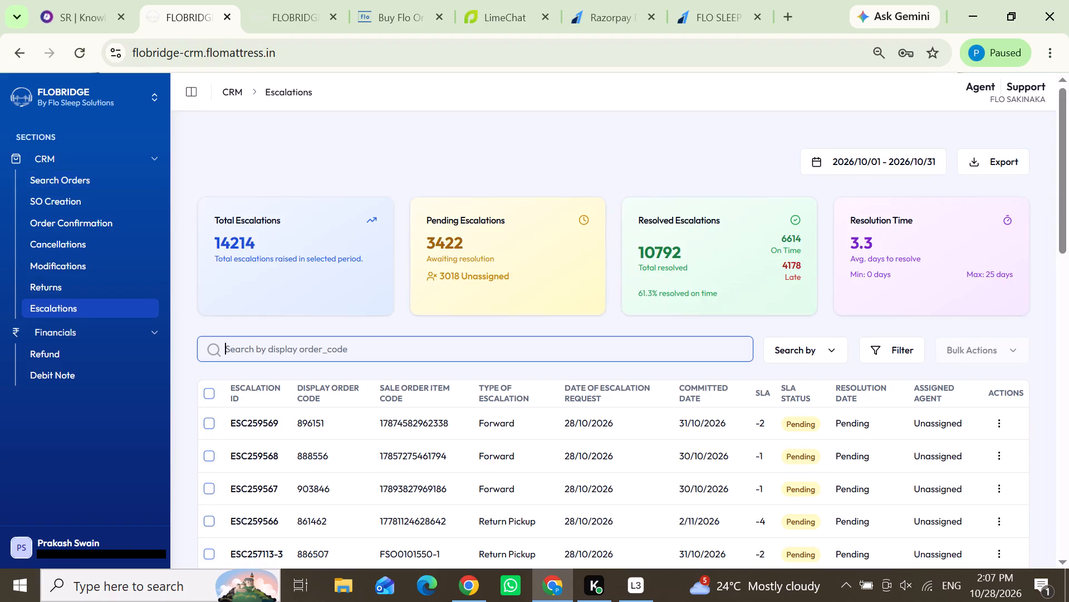
{"action": "key", "text": "ctrl+v"}
{"action": "key", "text": "Return"}
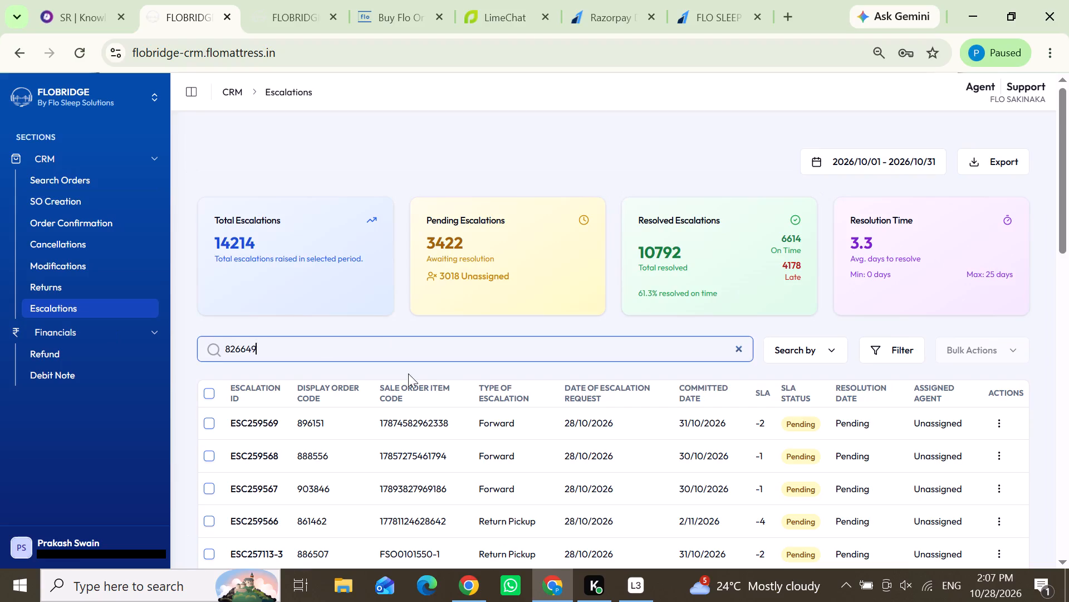
{"action": "left_click", "coordinate": [996, 423]}
{"action": "left_click", "coordinate": [935, 479]}
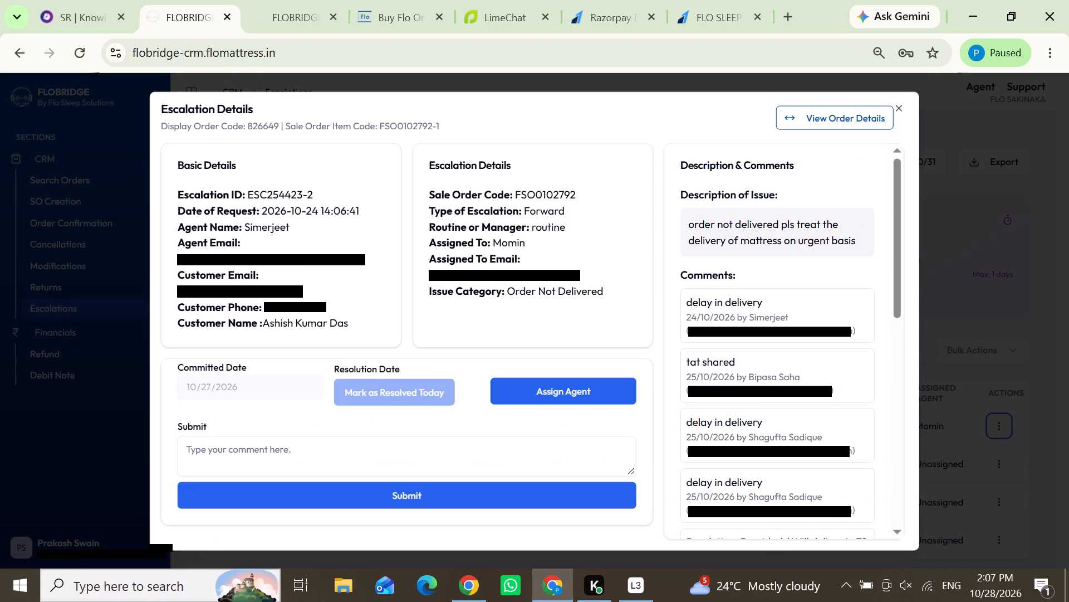
{"action": "scroll", "coordinate": [800, 396], "scroll_direction": "down", "scroll_amount": 2}
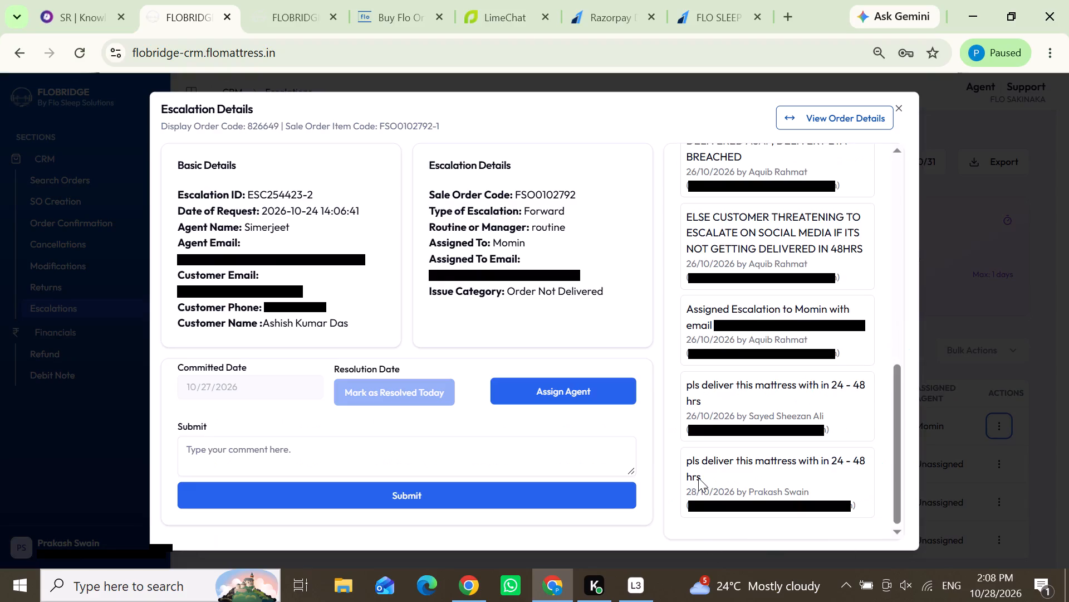
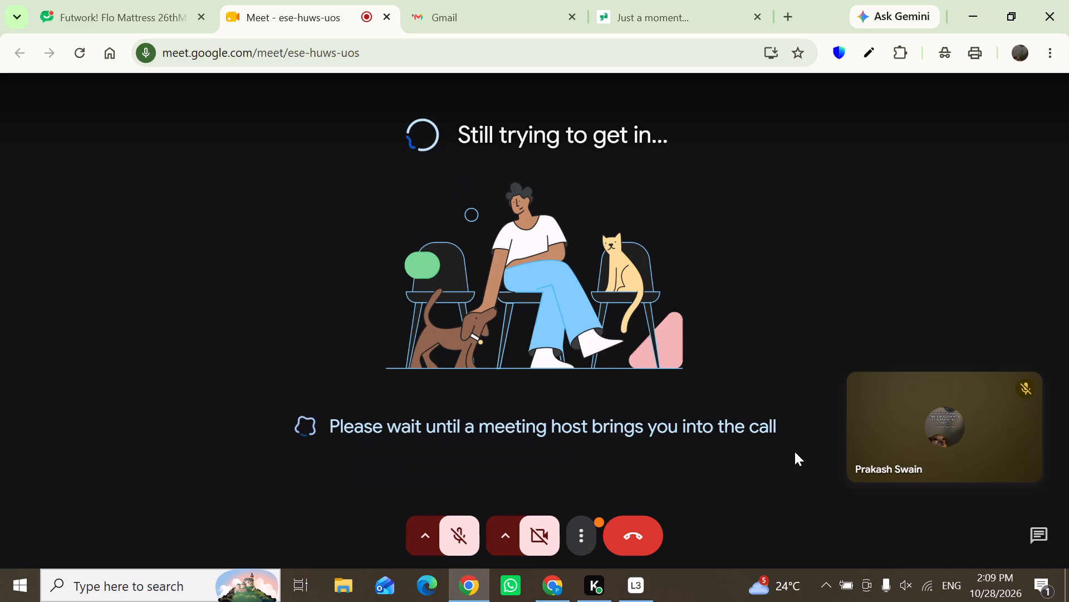
Copy the incoming caller's phone number and search Flobridge orders for it by notification mobile, without the country code.
{"action": "left_click", "coordinate": [559, 578]}
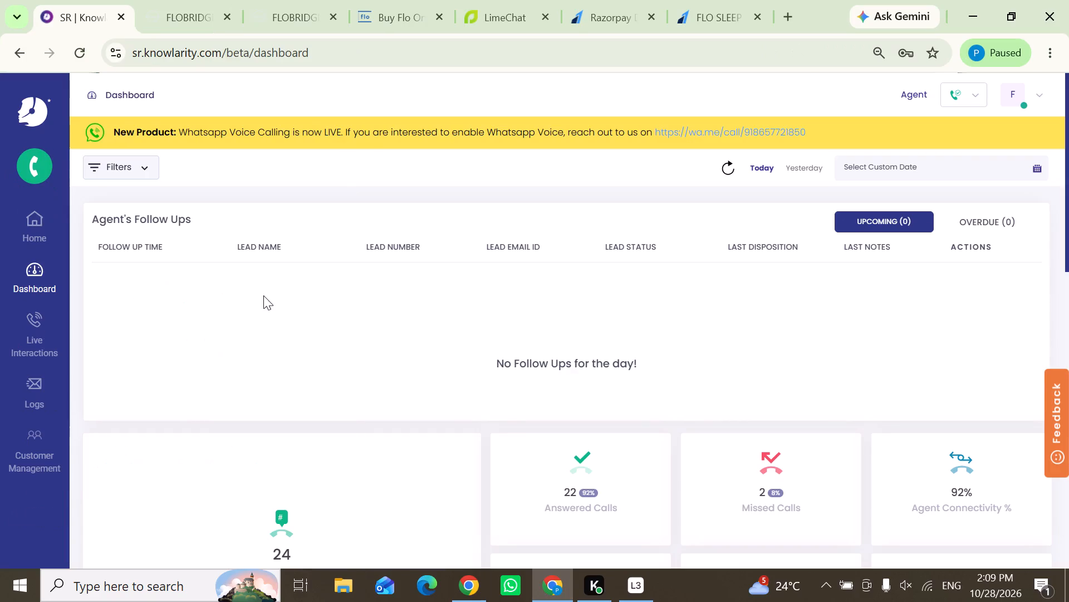
{"action": "left_click", "coordinate": [268, 288]}
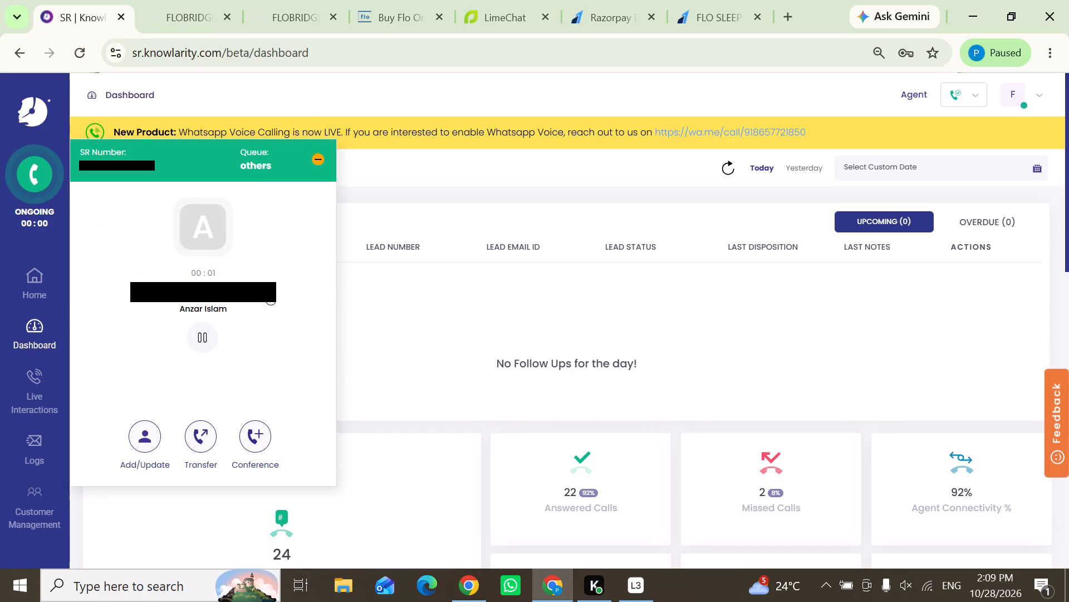
{"action": "left_click", "coordinate": [171, 20]}
{"action": "left_click", "coordinate": [118, 178]}
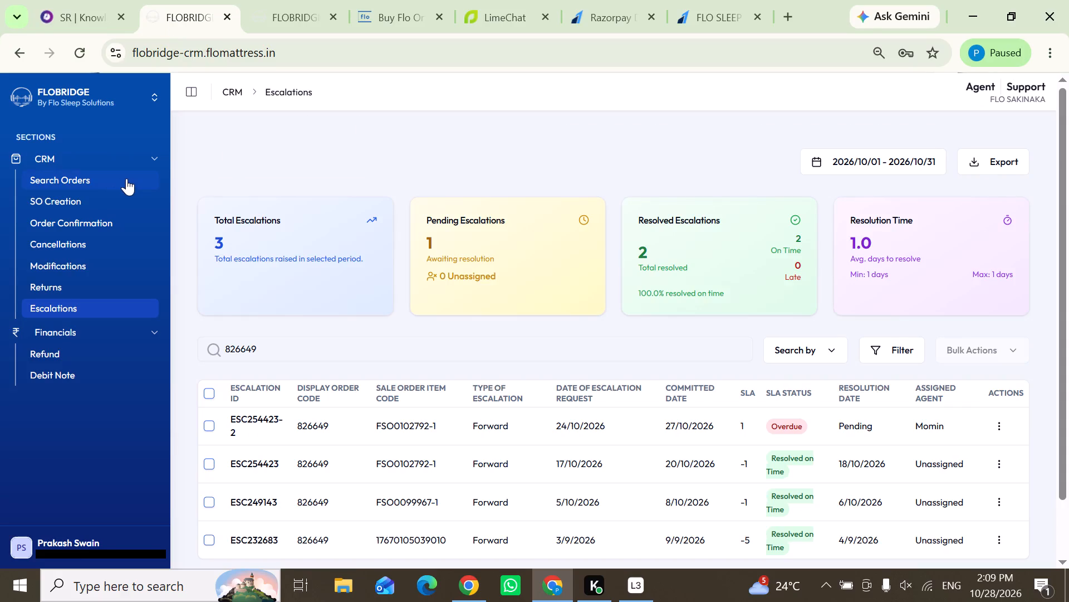
{"action": "left_click", "coordinate": [265, 148]}
{"action": "left_click", "coordinate": [280, 191]}
{"action": "key", "text": "ctrl+v"}
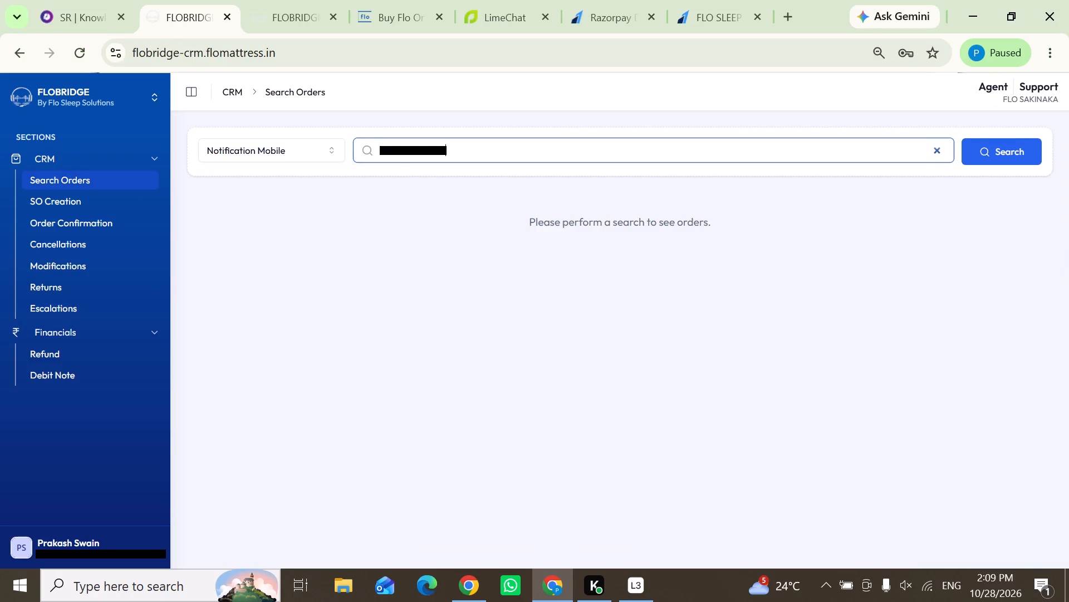
{"action": "left_click_drag", "start_coordinate": [395, 151], "coordinate": [354, 151]}
{"action": "key", "text": "BackSpace"}
{"action": "left_click", "coordinate": [974, 157]}
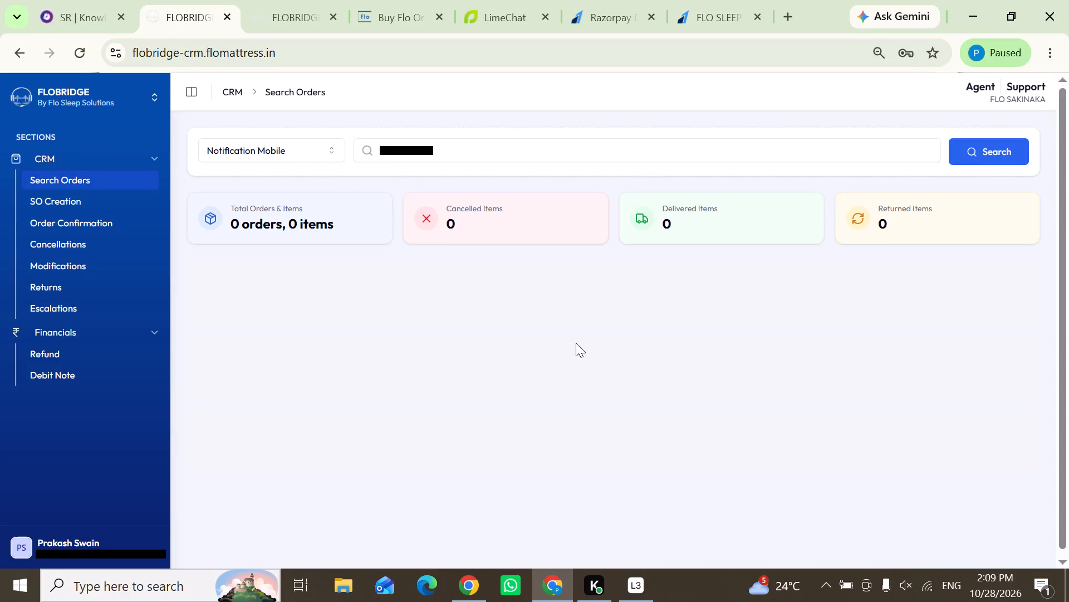
{"action": "scroll", "coordinate": [565, 376], "scroll_direction": "down", "scroll_amount": 3}
{"action": "left_click", "coordinate": [543, 454]}
{"action": "scroll", "coordinate": [543, 454], "scroll_direction": "down", "scroll_amount": 3}
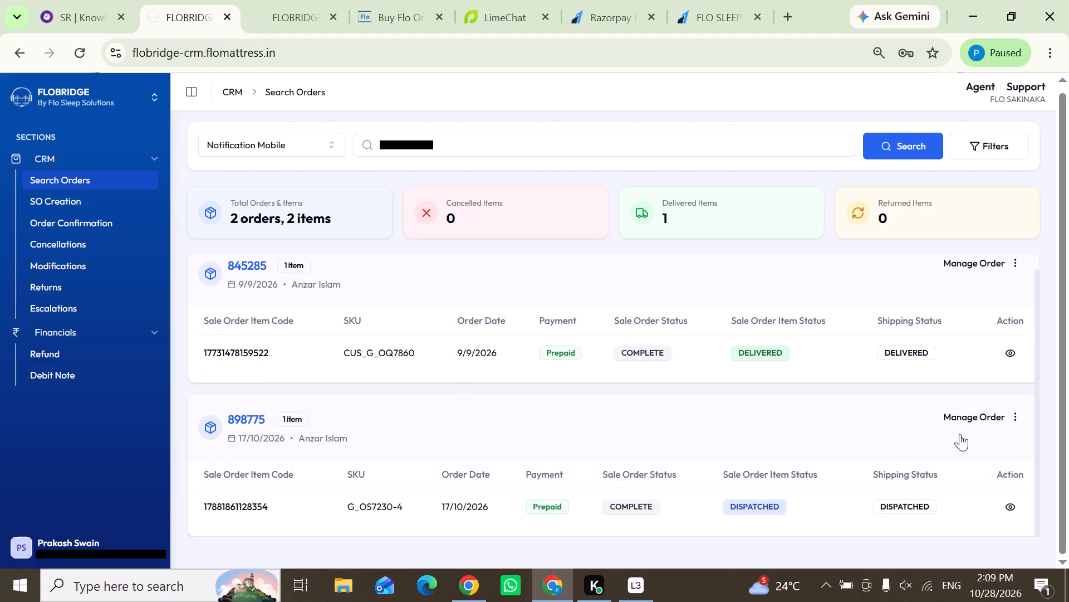
{"action": "left_click", "coordinate": [1003, 421]}
{"action": "left_click", "coordinate": [965, 531]}
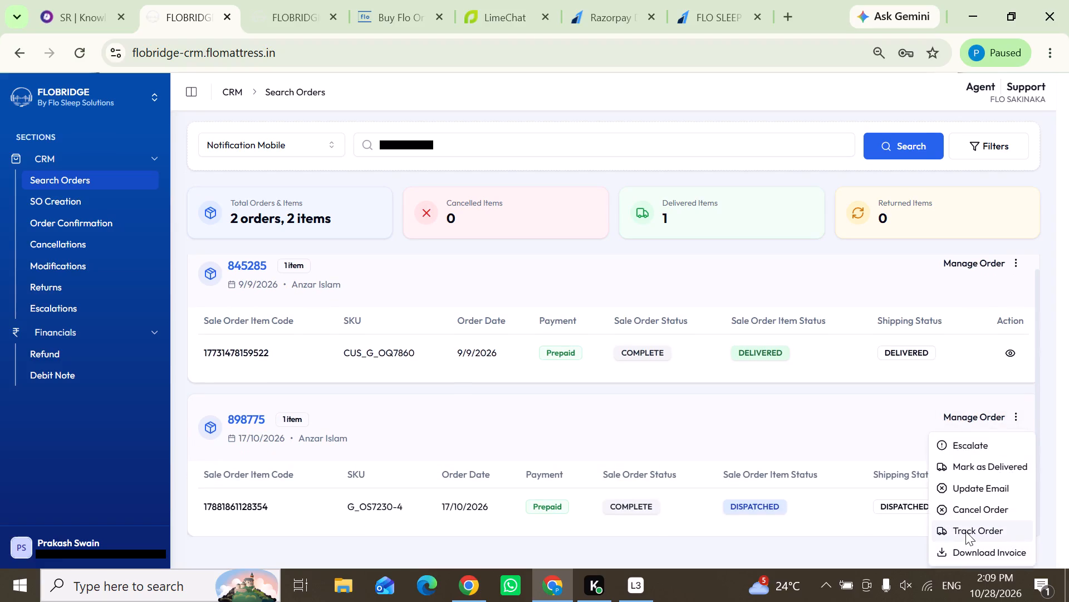
{"action": "left_click", "coordinate": [532, 322]}
{"action": "left_click", "coordinate": [514, 355]}
{"action": "left_click", "coordinate": [511, 356]}
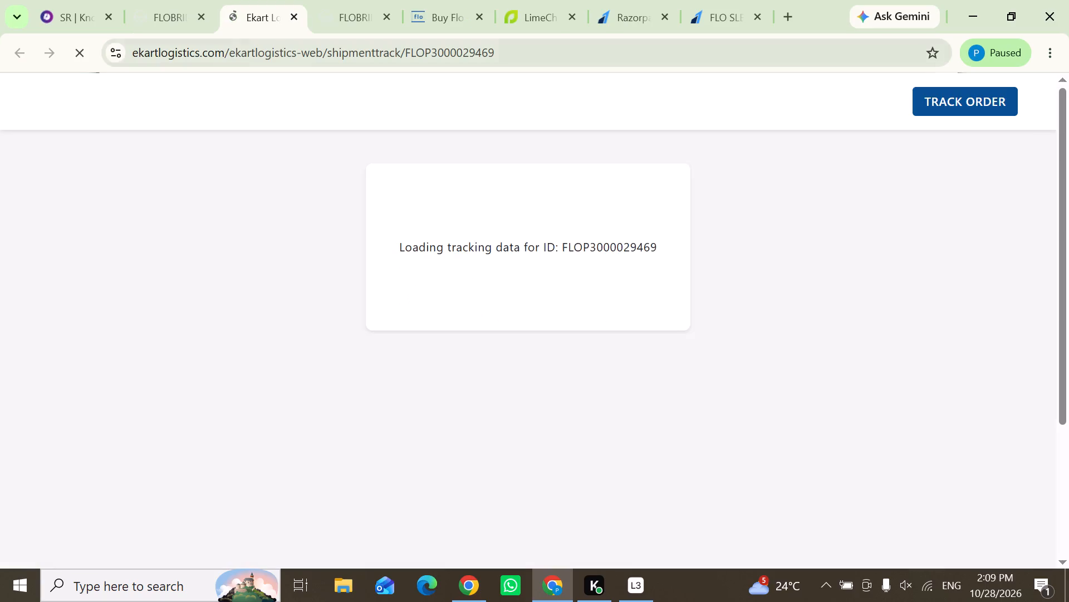
{"action": "scroll", "coordinate": [483, 309], "scroll_direction": "down", "scroll_amount": 4}
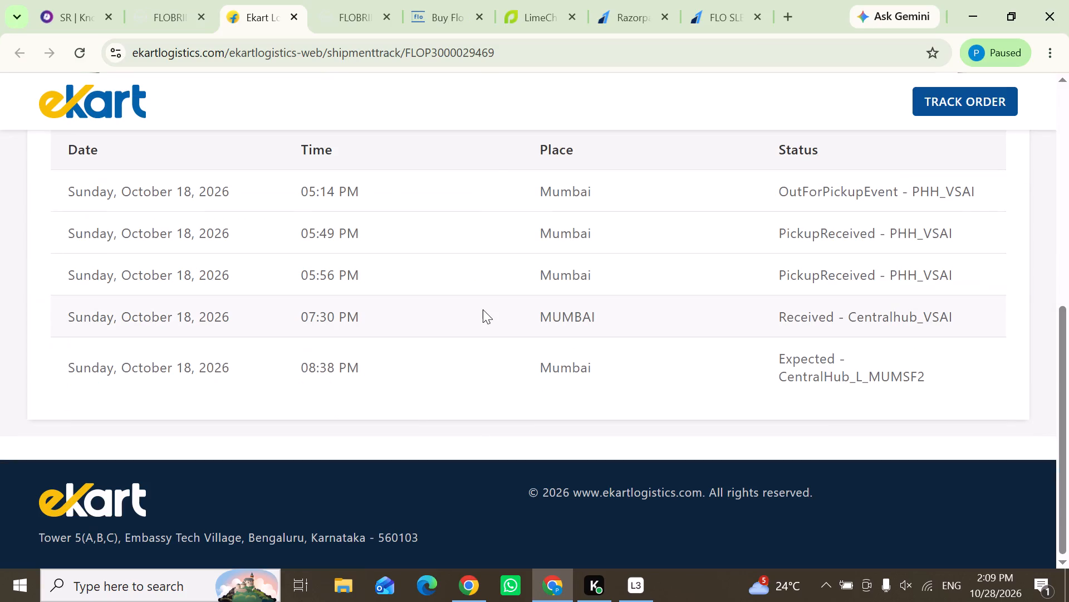
{"action": "scroll", "coordinate": [707, 365], "scroll_direction": "up", "scroll_amount": 2}
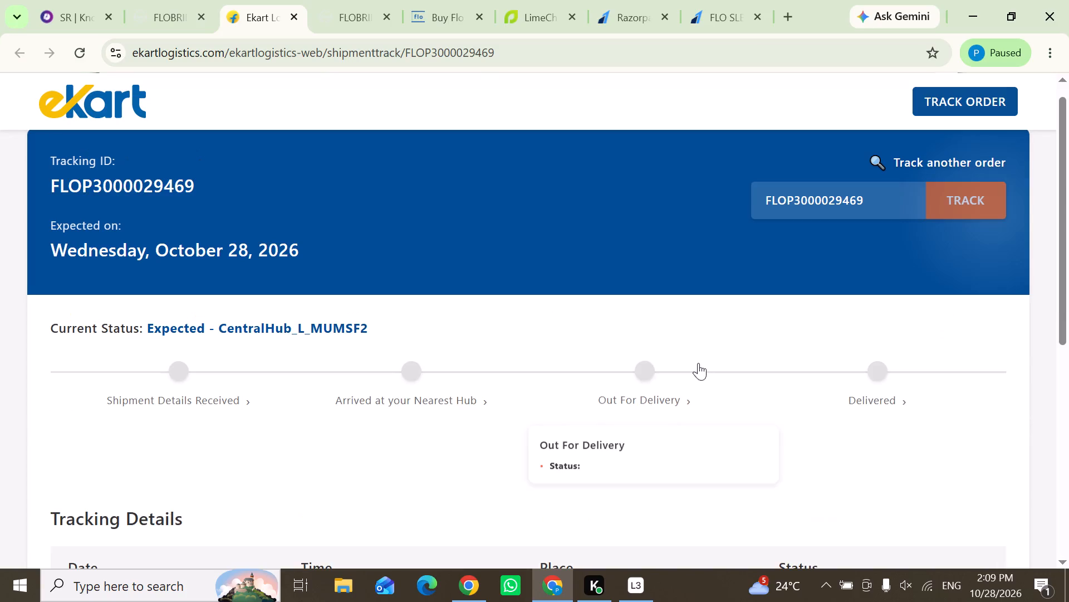
{"action": "left_click", "coordinate": [185, 7]}
{"action": "left_click", "coordinate": [329, 407]}
{"action": "left_click_drag", "start_coordinate": [269, 417], "coordinate": [267, 417]}
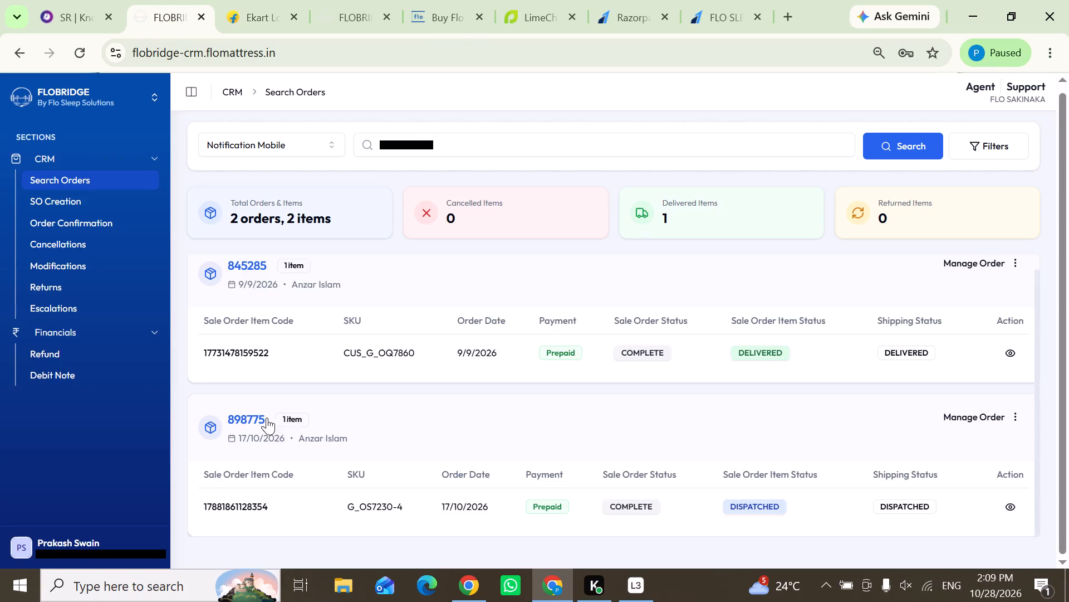
{"action": "left_click_drag", "start_coordinate": [267, 417], "coordinate": [219, 414]}
{"action": "key", "text": "ctrl+c"}
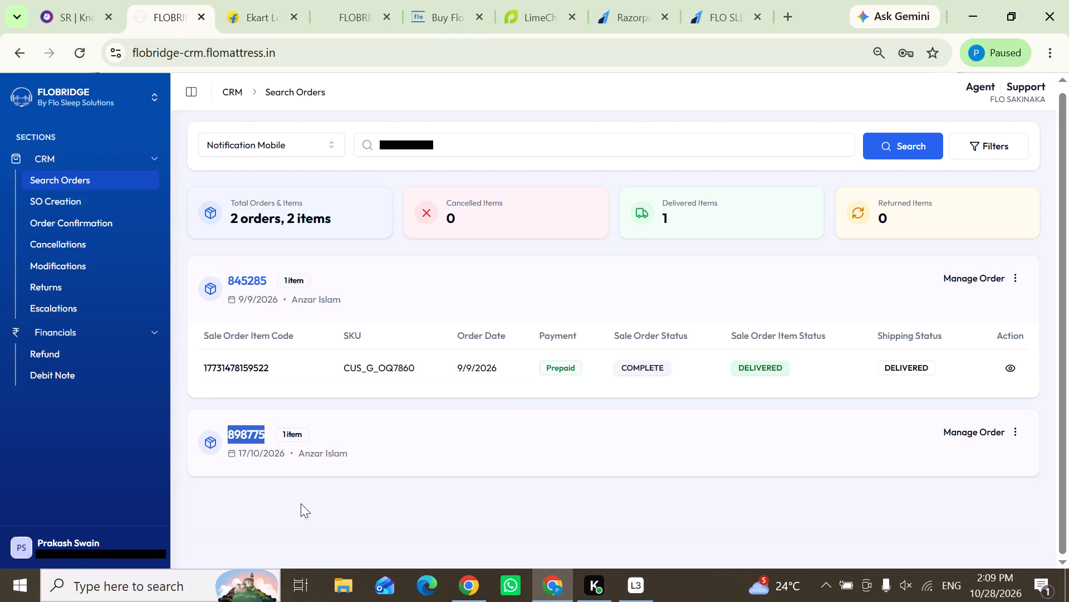
{"action": "left_click", "coordinate": [60, 0]}
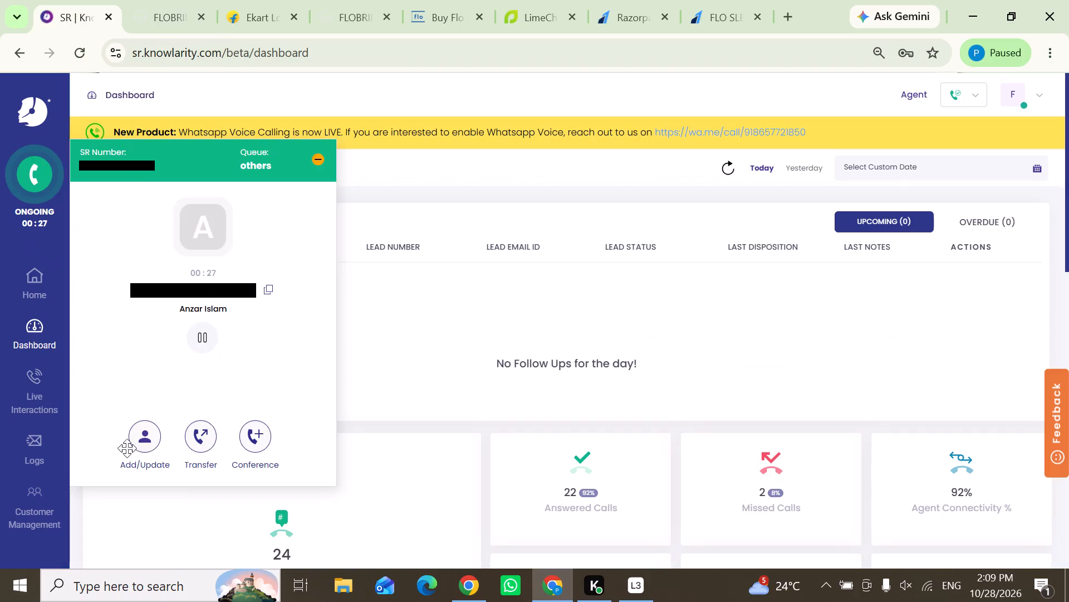
{"action": "left_click", "coordinate": [144, 439]}
{"action": "scroll", "coordinate": [158, 381], "scroll_direction": "down", "scroll_amount": 1}
{"action": "left_click", "coordinate": [159, 380]}
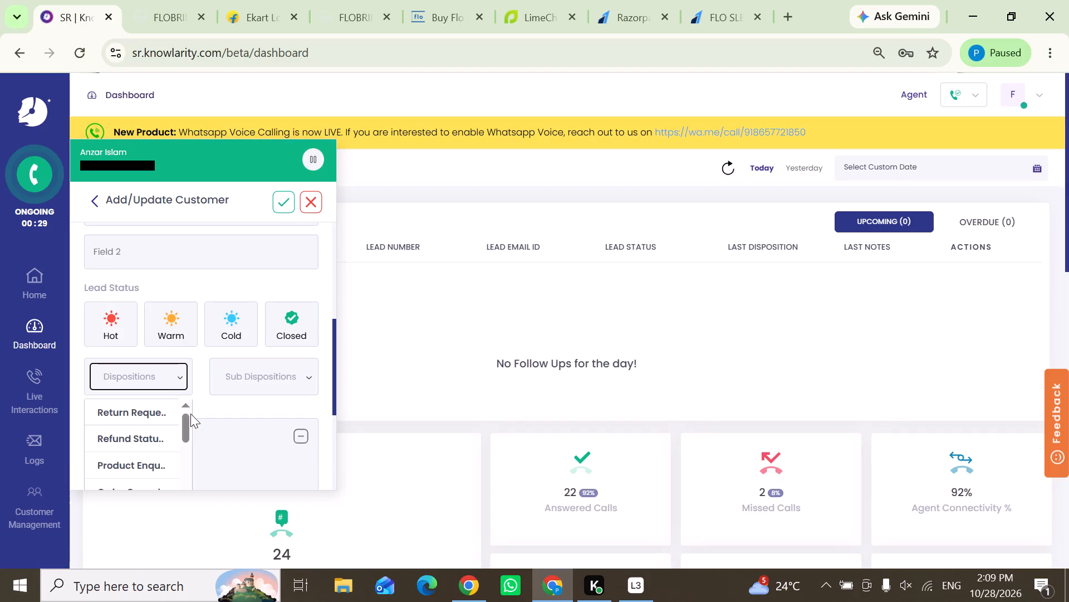
{"action": "left_click_drag", "start_coordinate": [183, 424], "coordinate": [185, 435]}
{"action": "left_click", "coordinate": [120, 467]}
{"action": "left_click", "coordinate": [136, 464]}
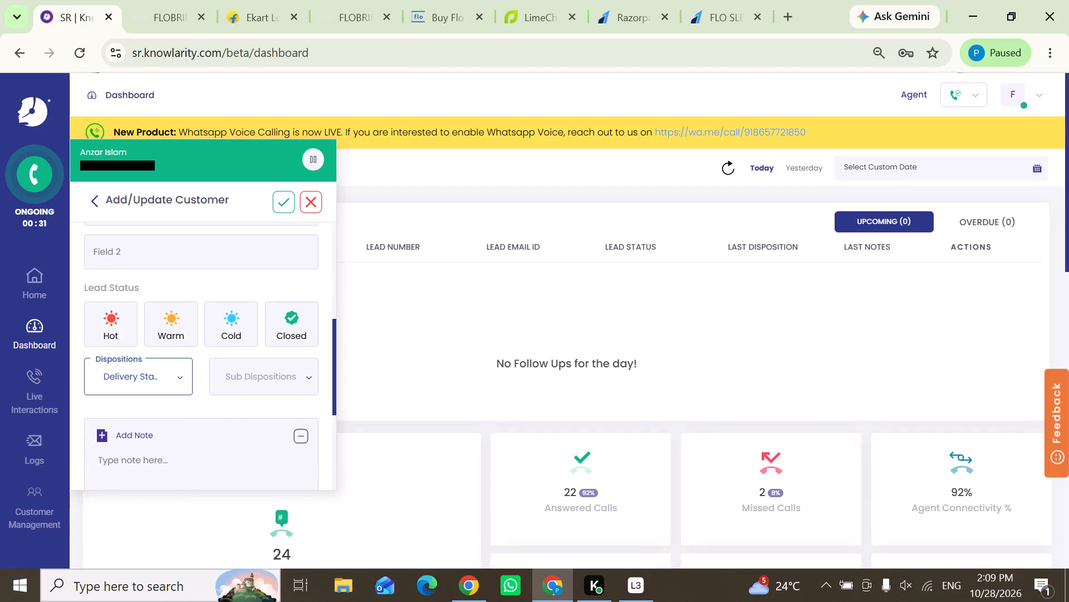
{"action": "key", "text": "ctrl+v"}
{"action": "left_click", "coordinate": [287, 196]}
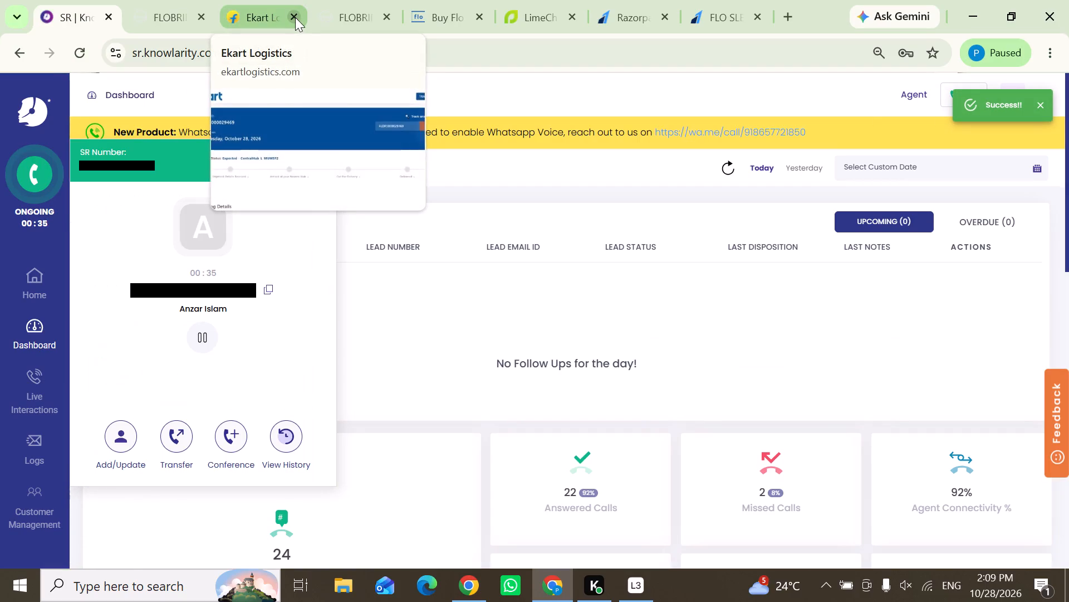
{"action": "left_click", "coordinate": [152, 15]}
{"action": "left_click", "coordinate": [246, 13]}
{"action": "scroll", "coordinate": [429, 326], "scroll_direction": "down", "scroll_amount": 3}
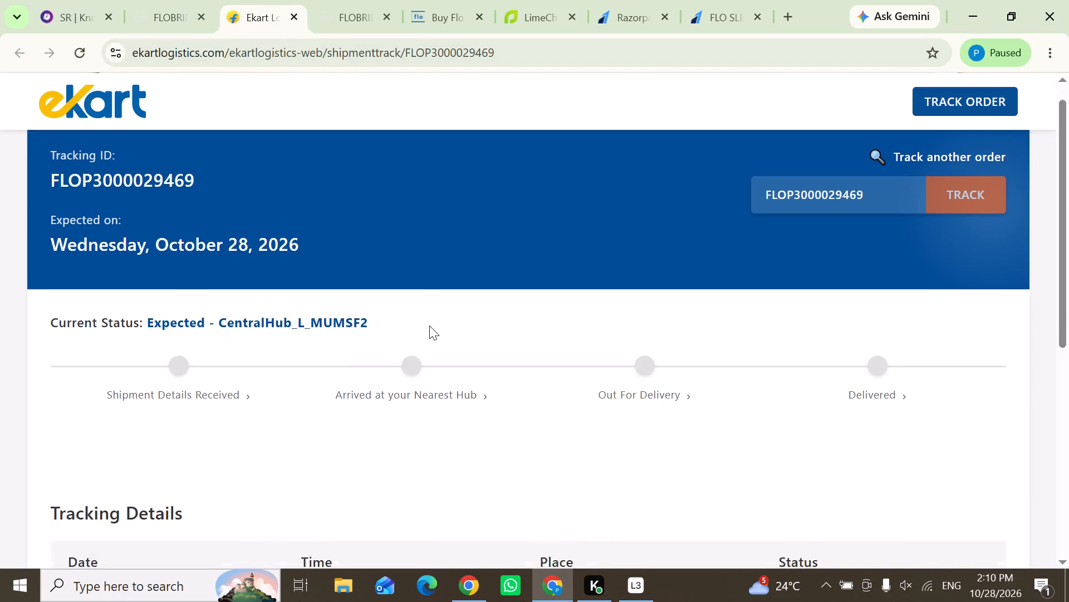
{"action": "scroll", "coordinate": [429, 329], "scroll_direction": "up", "scroll_amount": 4}
{"action": "scroll", "coordinate": [429, 330], "scroll_direction": "down", "scroll_amount": 4}
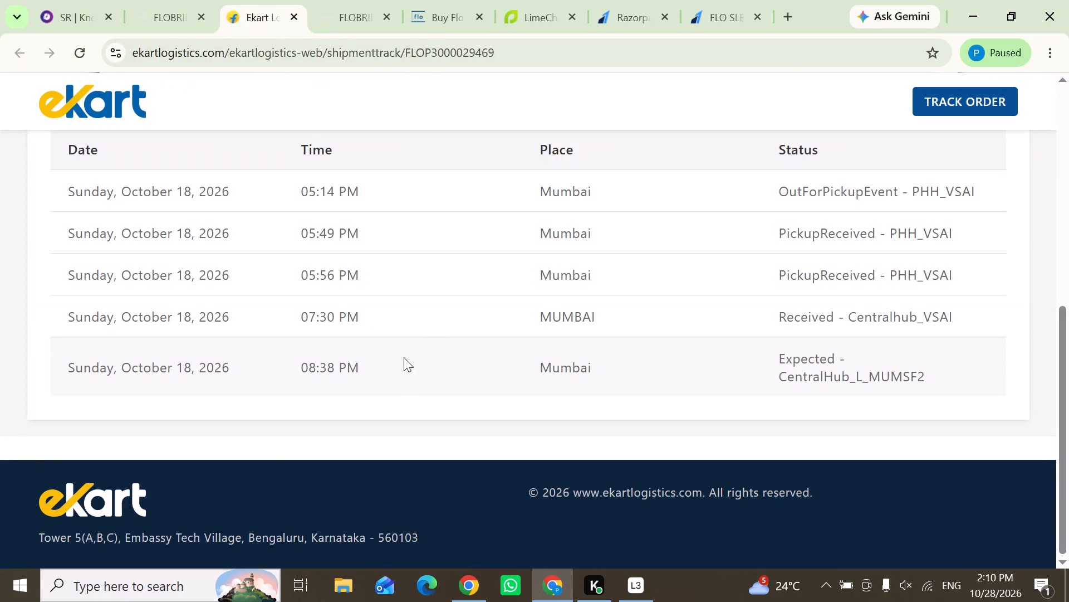
{"action": "left_click_drag", "start_coordinate": [376, 374], "coordinate": [262, 368]}
{"action": "left_click", "coordinate": [271, 448]}
Close the Razorpay payment link page of FLO SLEEP SOLUTIONS PRIVATE LIMITED.
{"action": "left_click", "coordinate": [758, 17]}
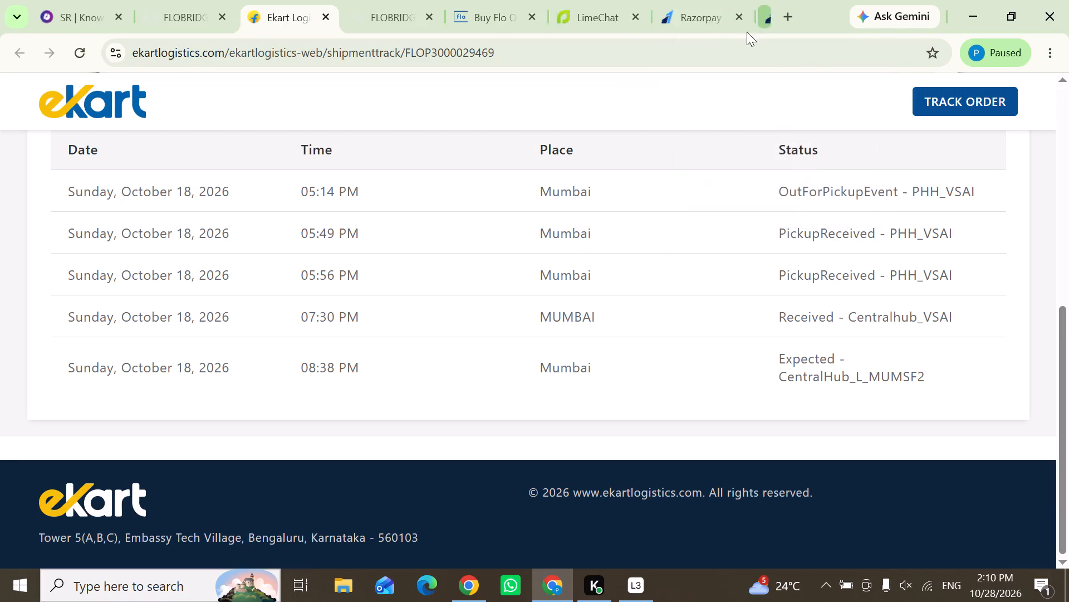
{"action": "left_click", "coordinate": [197, 0]}
{"action": "left_click", "coordinate": [398, 413]}
{"action": "scroll", "coordinate": [428, 439], "scroll_direction": "down", "scroll_amount": 1}
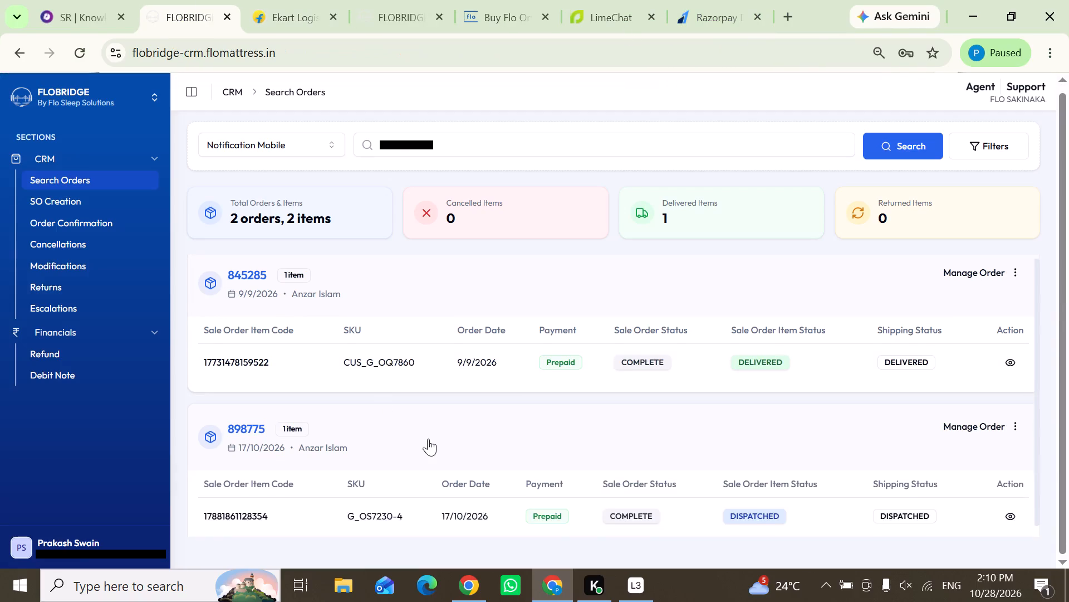
Open the Pragma Orders page on logisy.tech in a new browser tab.
{"action": "left_click", "coordinate": [791, 7]}
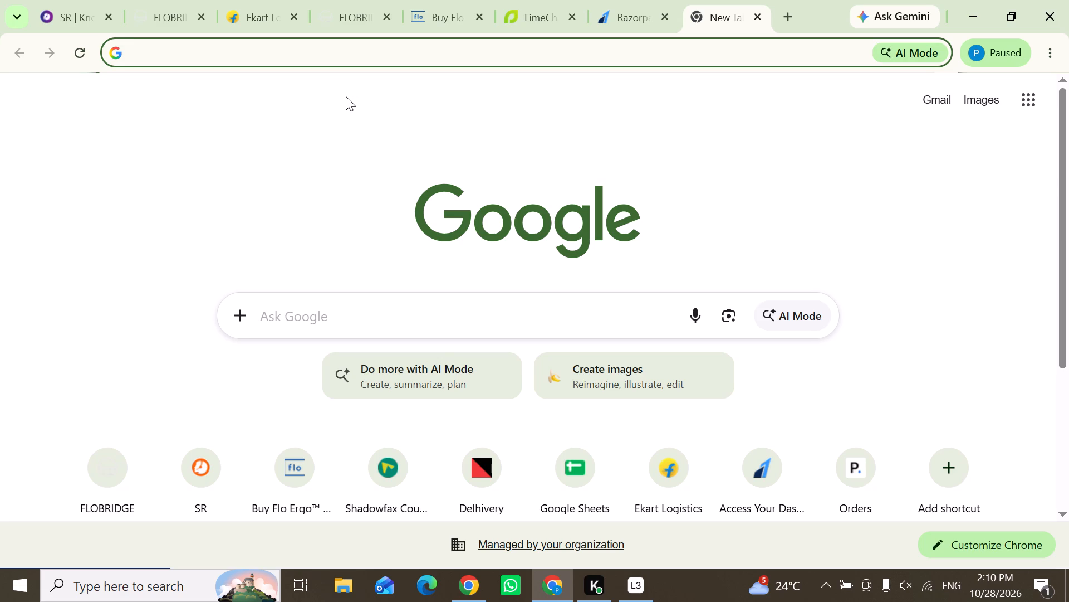
{"action": "key", "text": "p"}
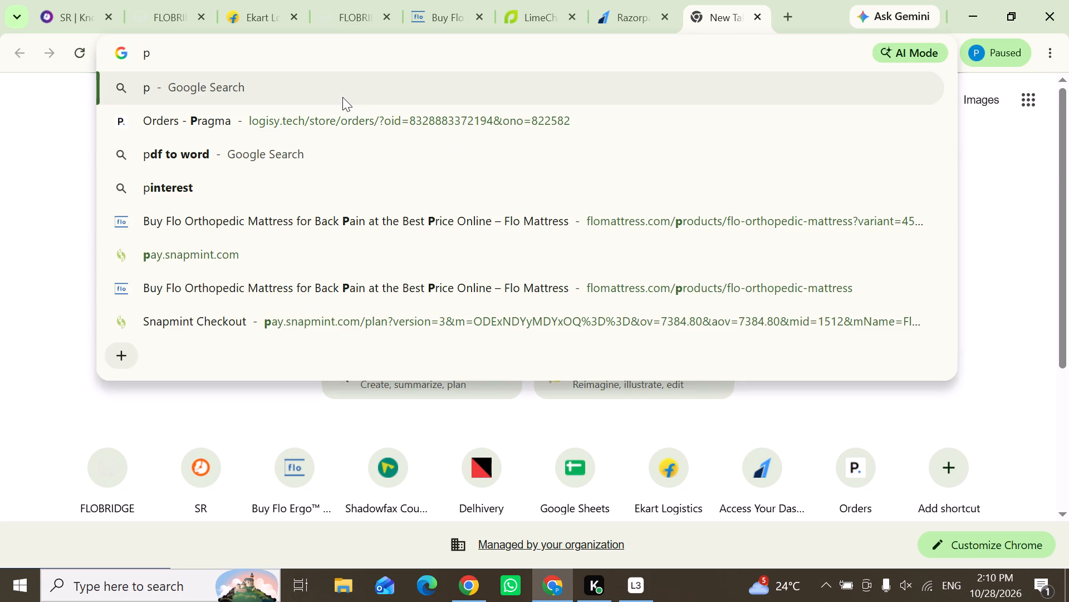
{"action": "left_click", "coordinate": [344, 111]}
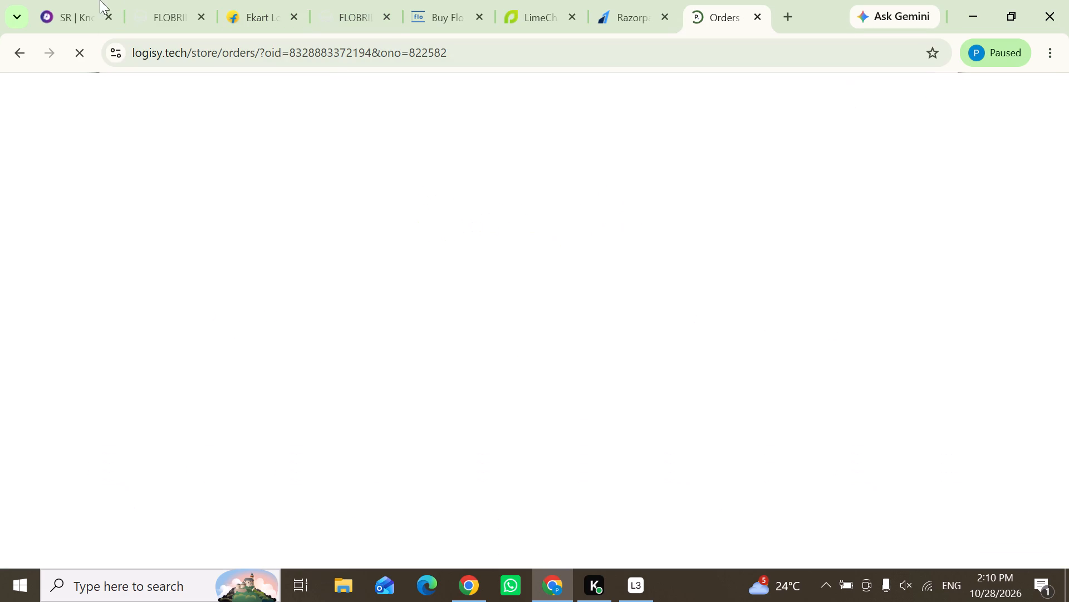
{"action": "left_click", "coordinate": [150, 0]}
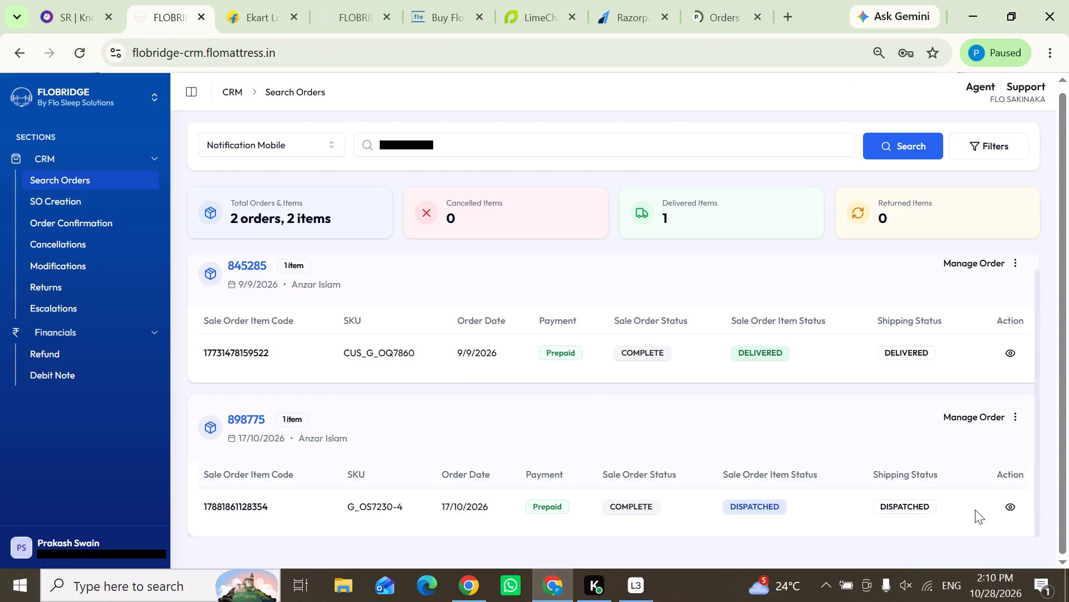
{"action": "left_click", "coordinate": [1007, 509]}
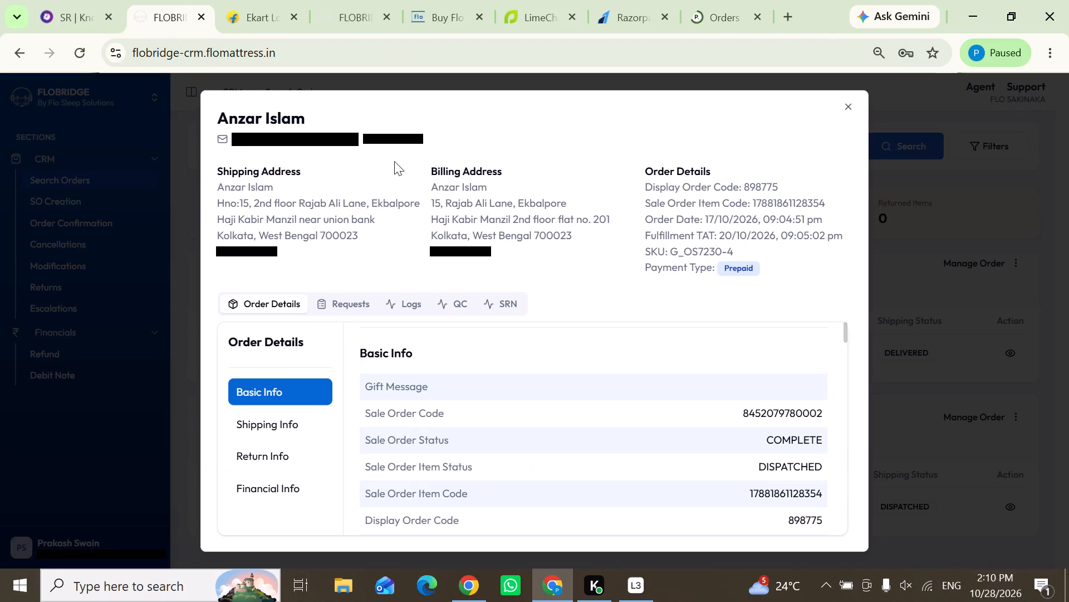
Switch to Pragma, dismiss the AI promotion and look through the Tracking Health alerts that need attention.
{"action": "left_click", "coordinate": [707, 0]}
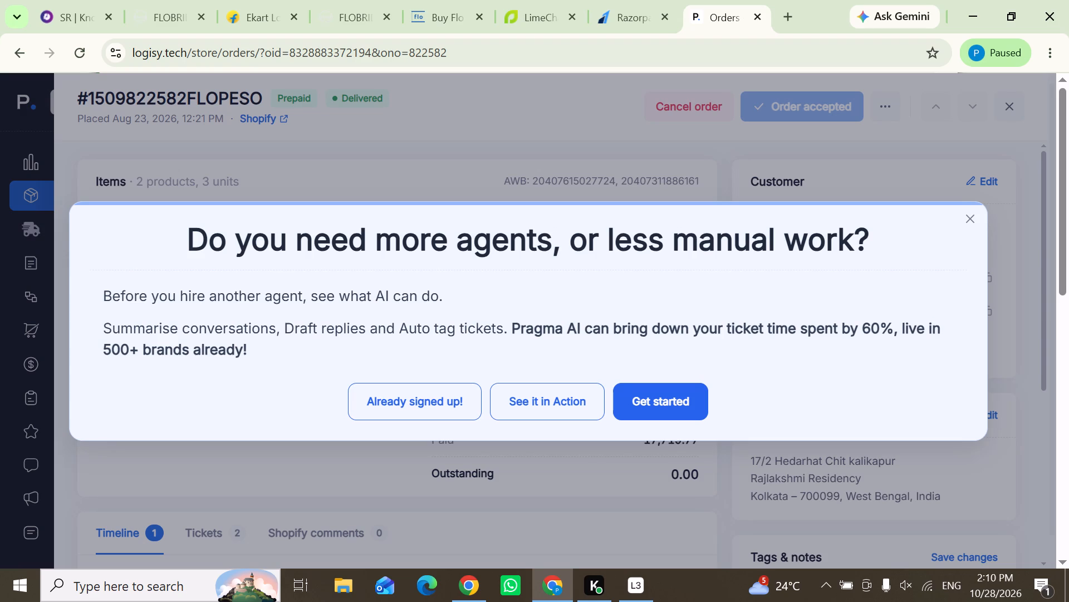
{"action": "left_click", "coordinate": [972, 218]}
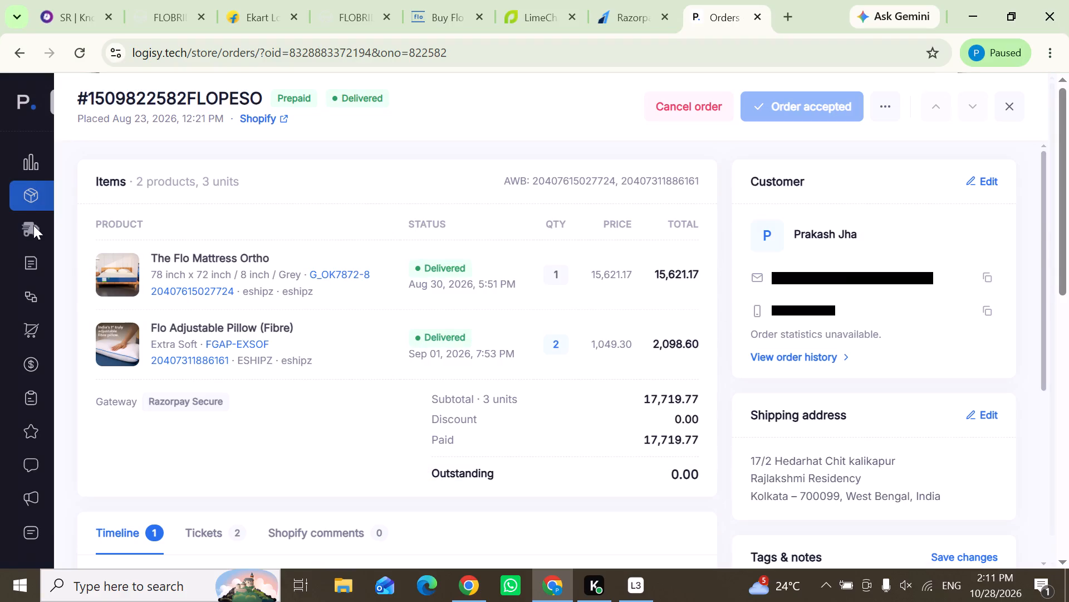
{"action": "left_click", "coordinate": [50, 95]}
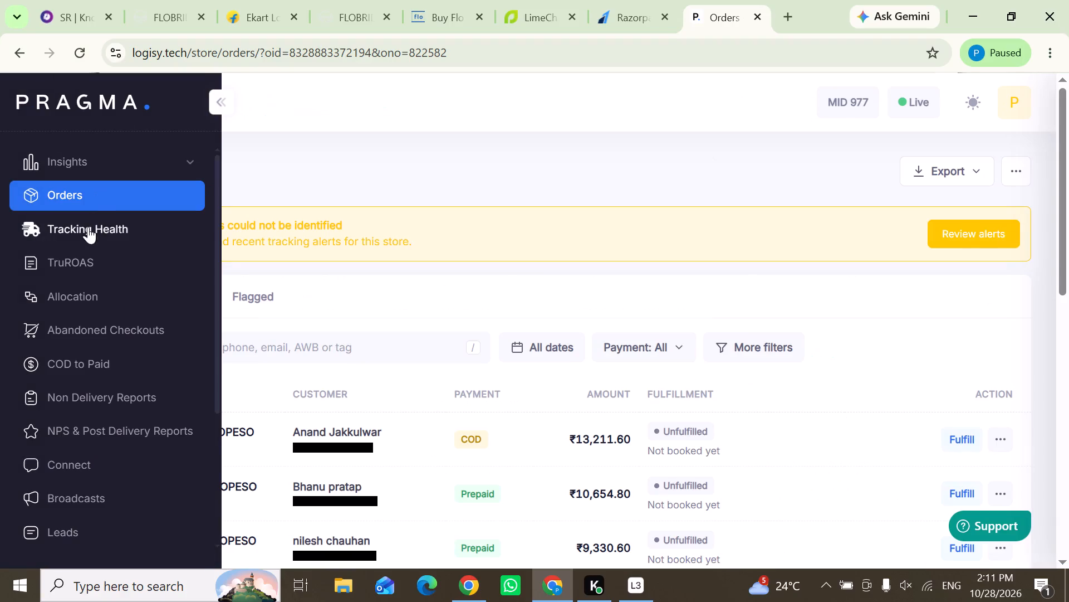
{"action": "left_click", "coordinate": [87, 228]}
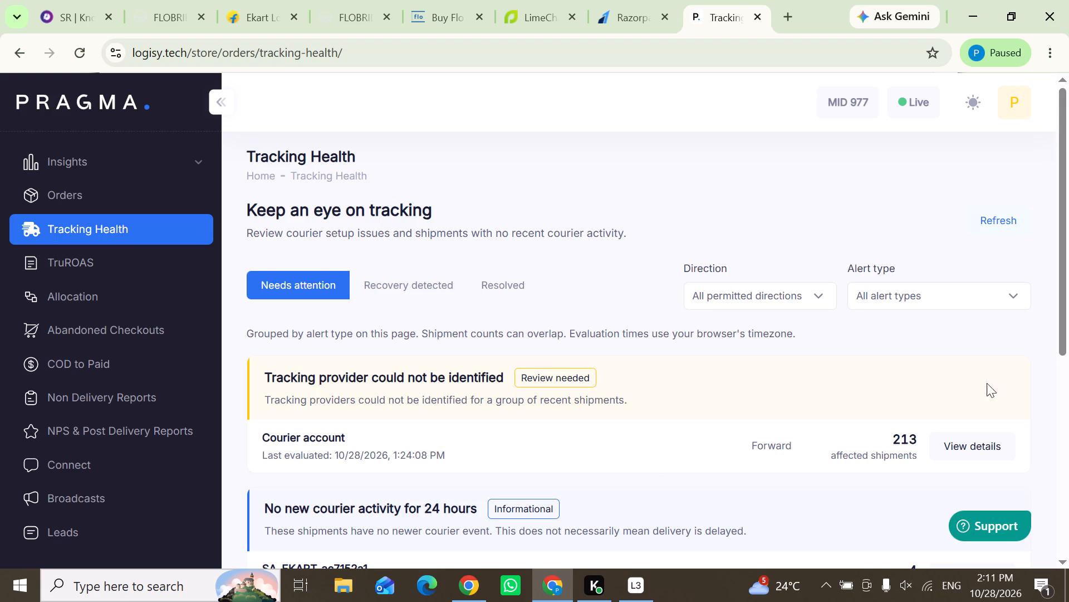
{"action": "left_click_drag", "start_coordinate": [1060, 320], "coordinate": [1060, 430]}
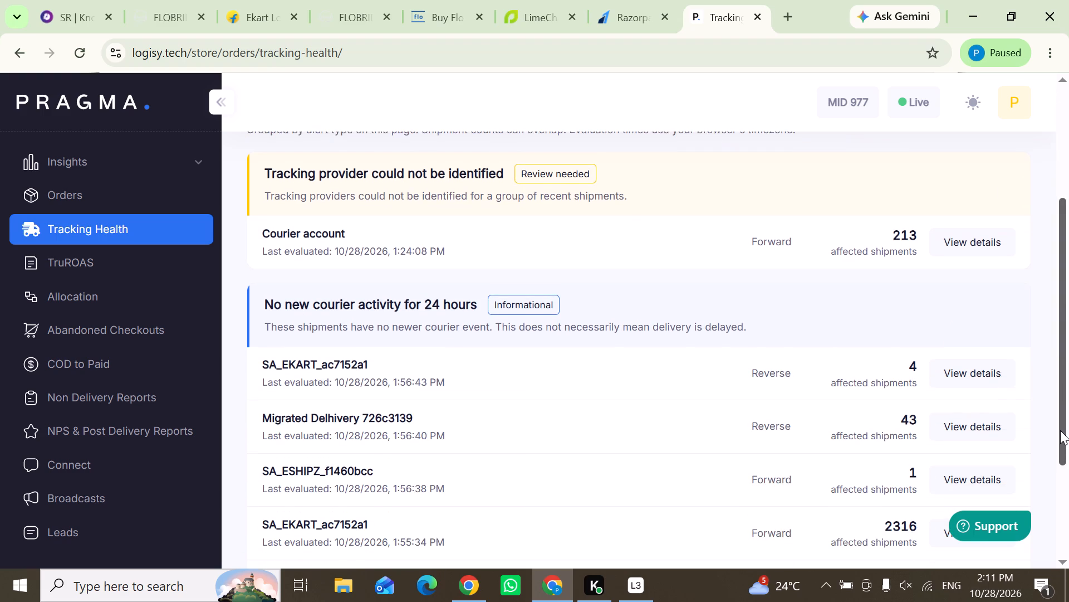
{"action": "left_click_drag", "start_coordinate": [1060, 430], "coordinate": [1060, 436]}
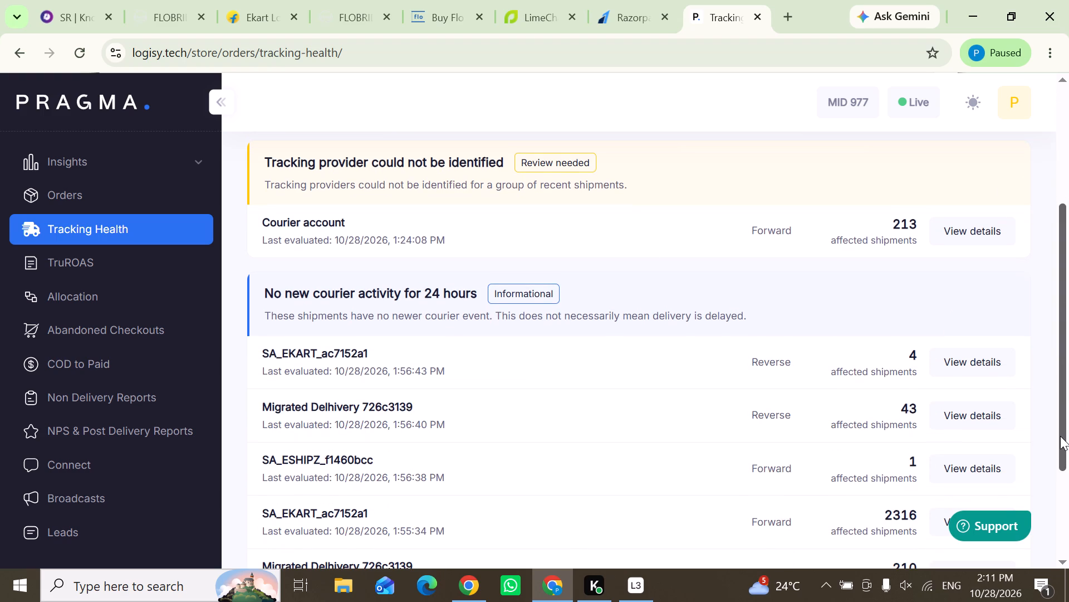
{"action": "left_click_drag", "start_coordinate": [1060, 436], "coordinate": [1042, 361]}
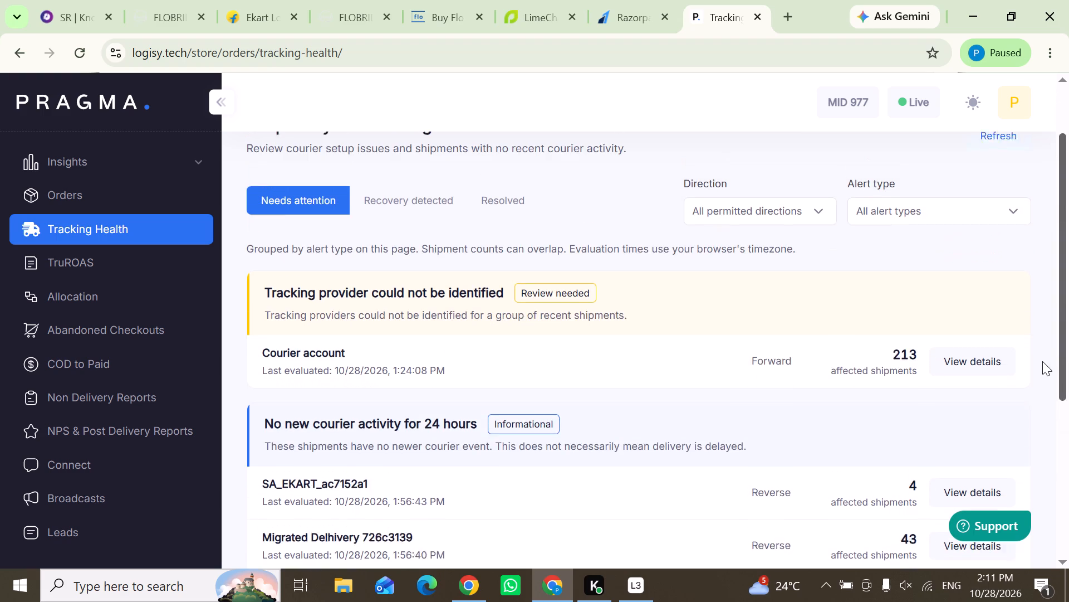
{"action": "left_click_drag", "start_coordinate": [1042, 361], "coordinate": [1040, 352]}
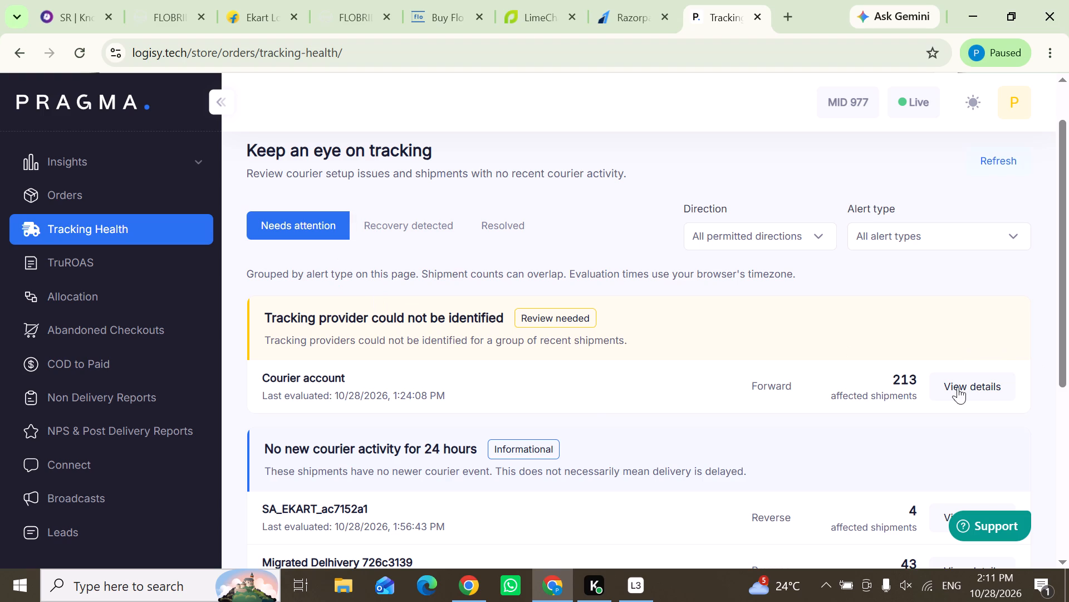
{"action": "left_click_drag", "start_coordinate": [1068, 286], "coordinate": [1060, 490]}
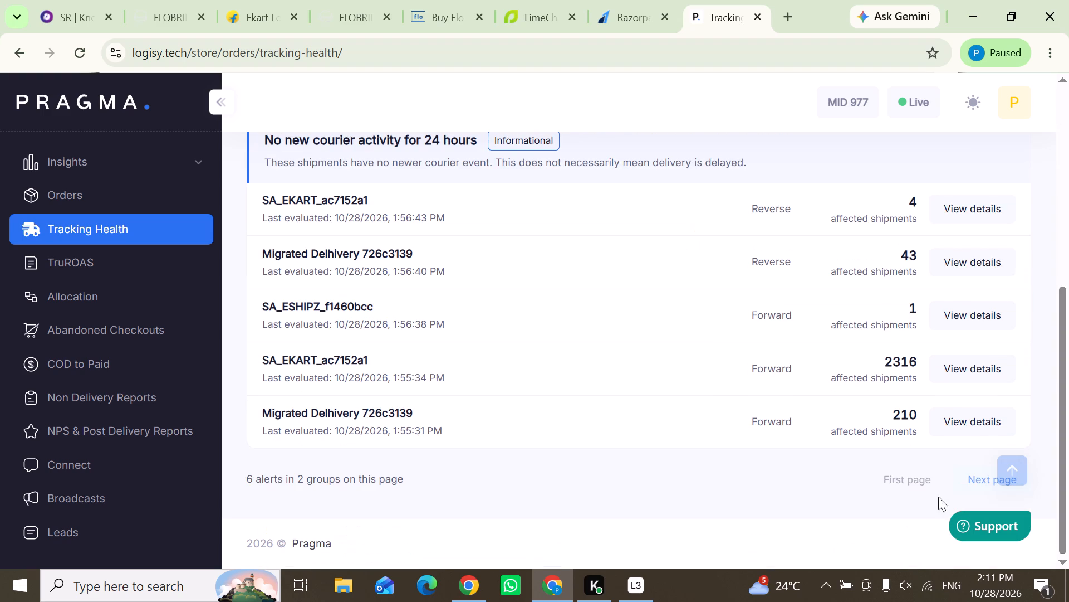
{"action": "left_click", "coordinate": [92, 197]}
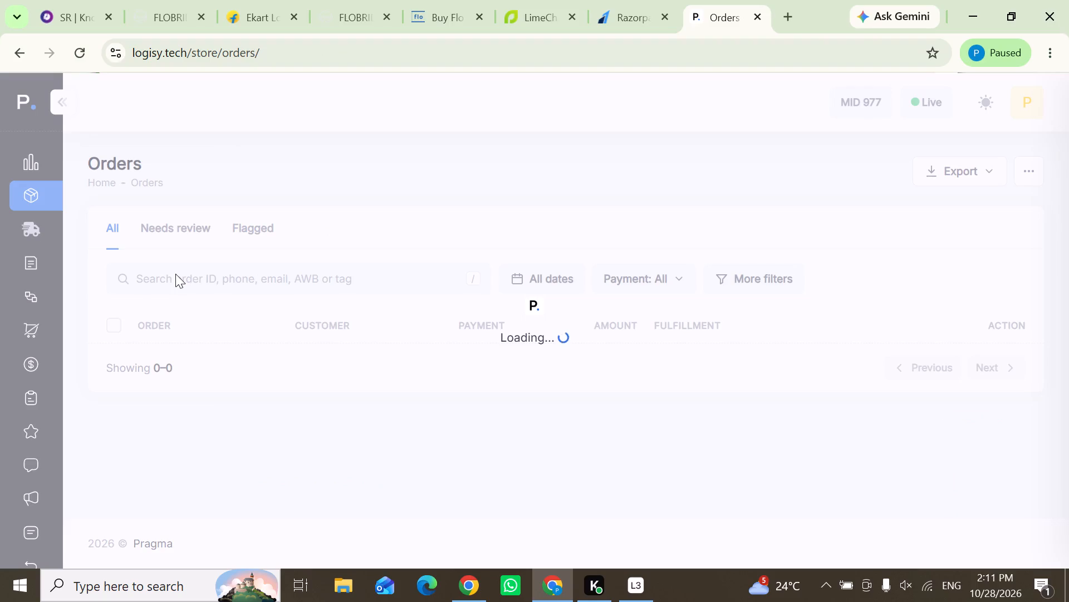
{"action": "left_click", "coordinate": [166, 282]}
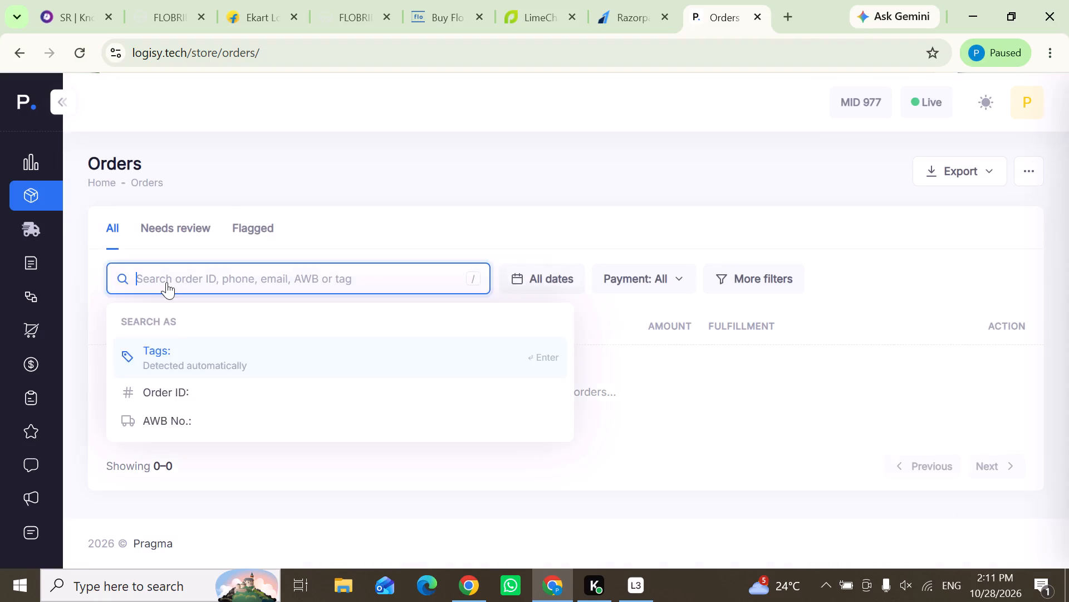
{"action": "key", "text": "ctrl+v"}
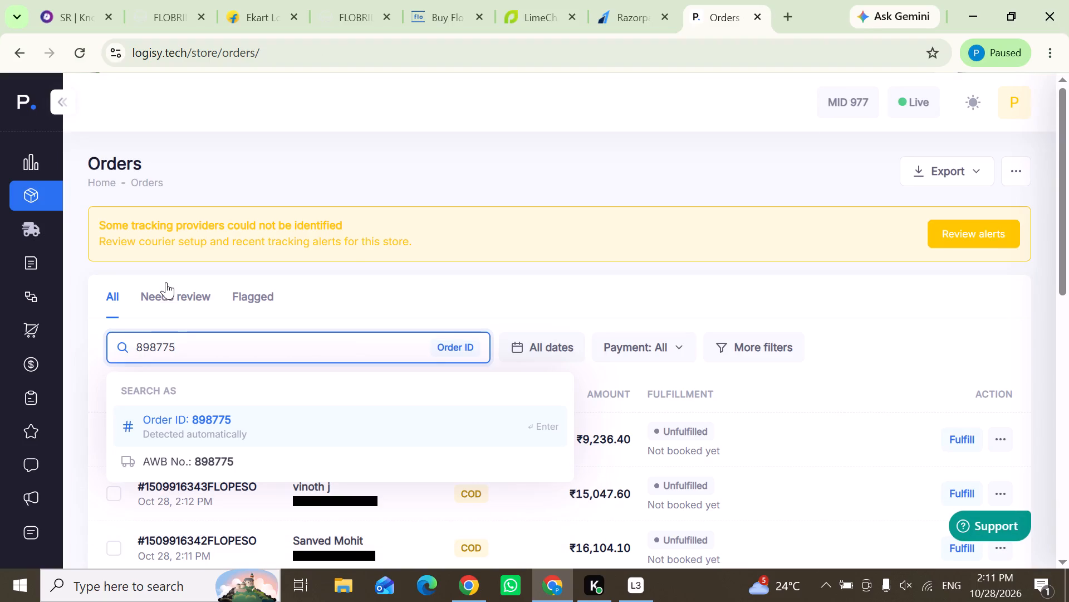
{"action": "left_click", "coordinate": [192, 424]}
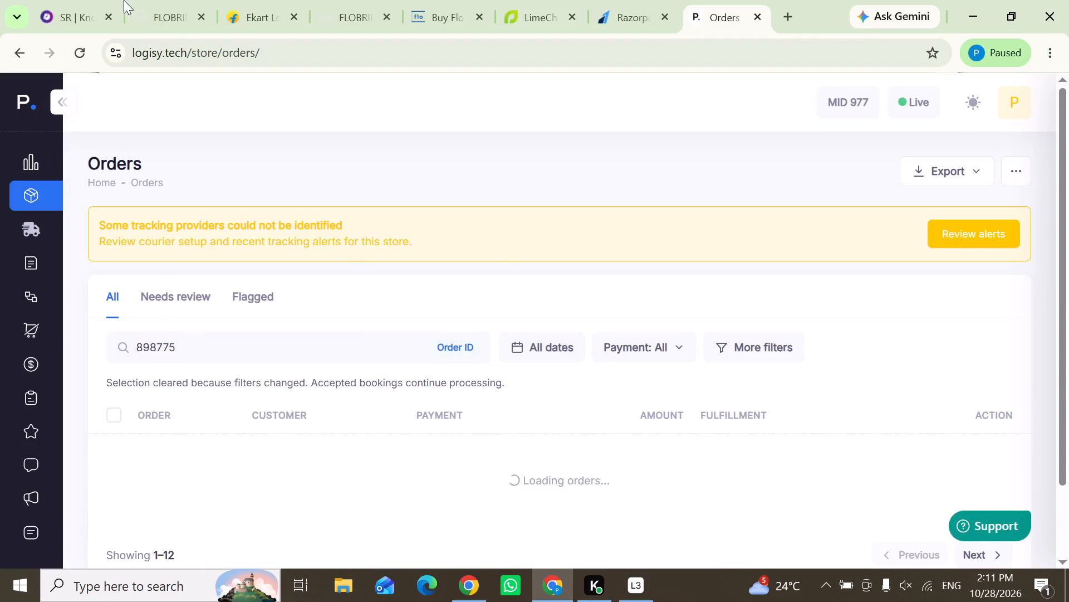
Check the caller's orders in Flobridge and return to the Pragma order search.
{"action": "left_click", "coordinate": [170, 0]}
{"action": "left_click", "coordinate": [187, 393]}
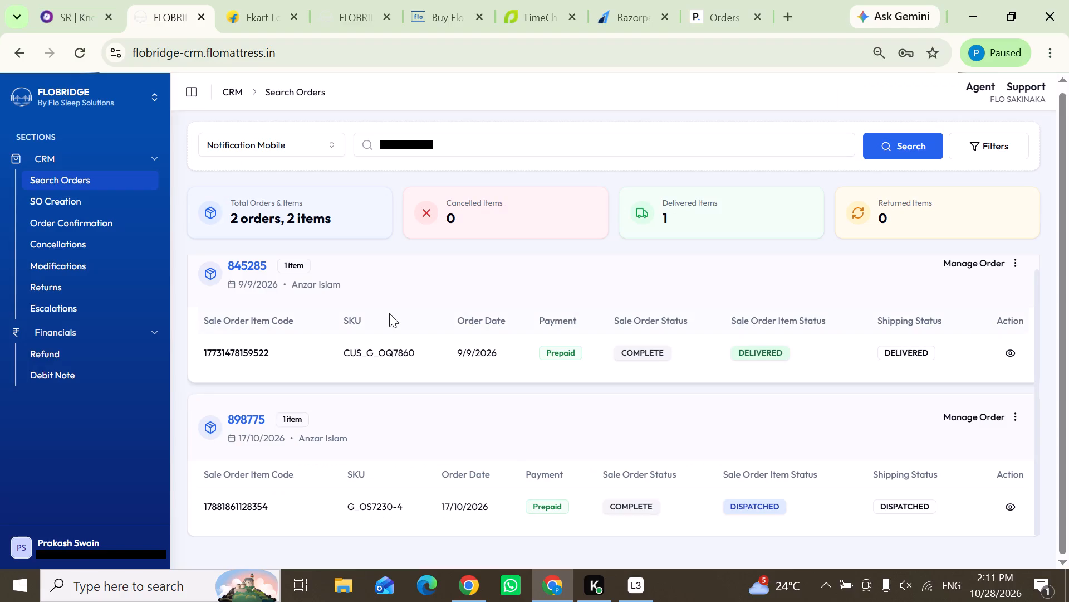
{"action": "left_click", "coordinate": [712, 3]}
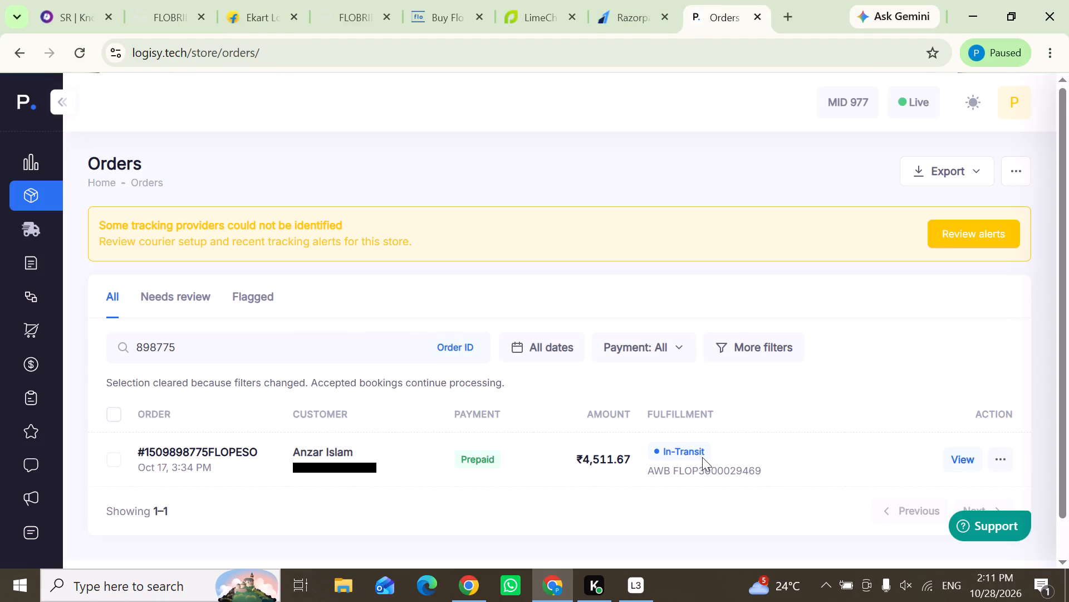
{"action": "left_click", "coordinate": [962, 459]}
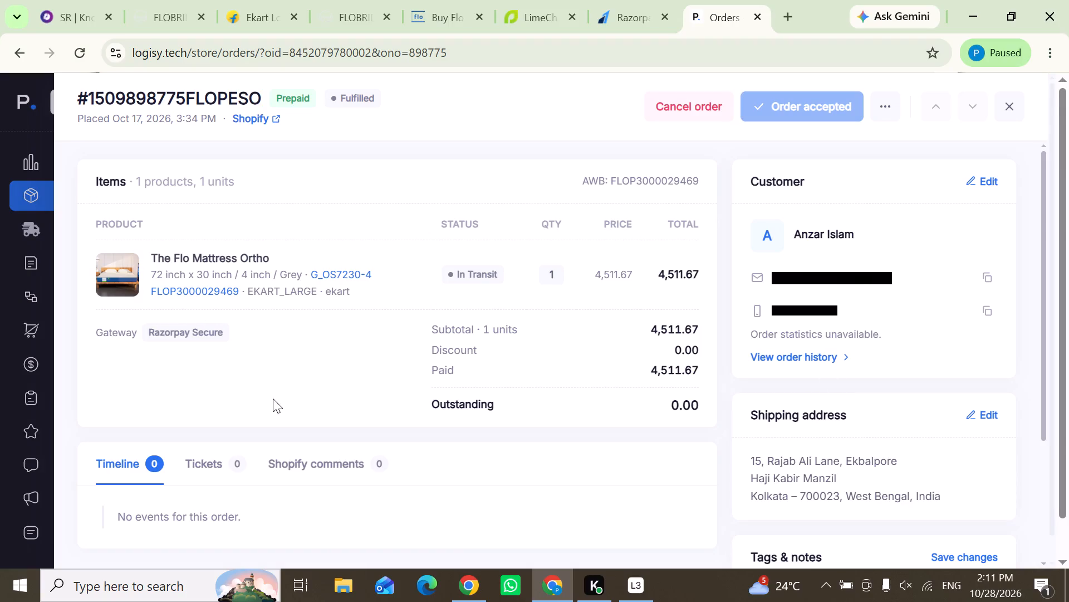
{"action": "scroll", "coordinate": [826, 463], "scroll_direction": "down", "scroll_amount": 1}
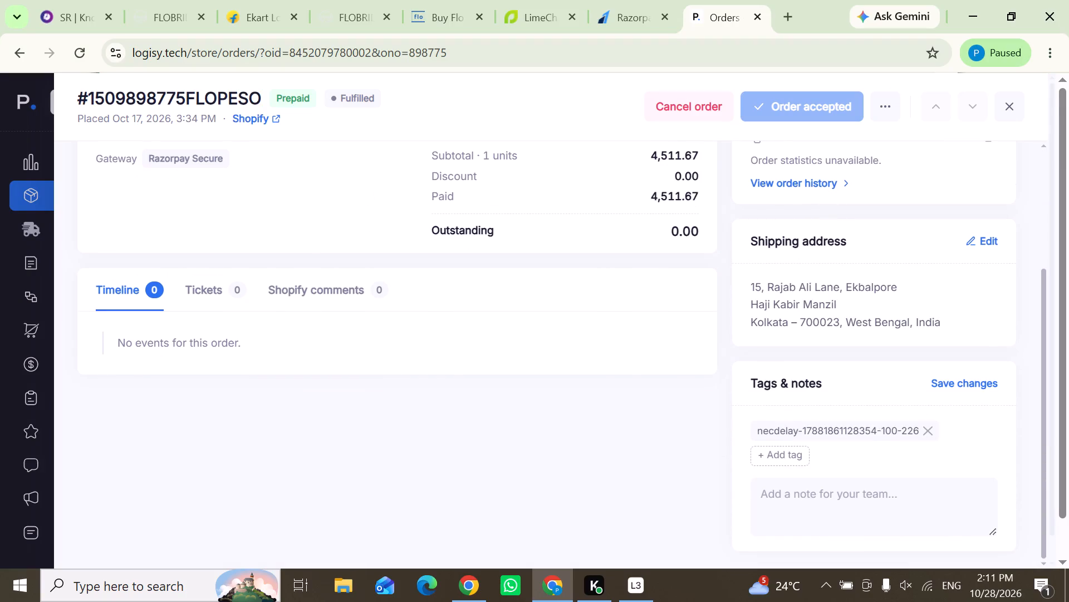
{"action": "scroll", "coordinate": [884, 389], "scroll_direction": "up", "scroll_amount": 1}
{"action": "left_click", "coordinate": [1014, 109]}
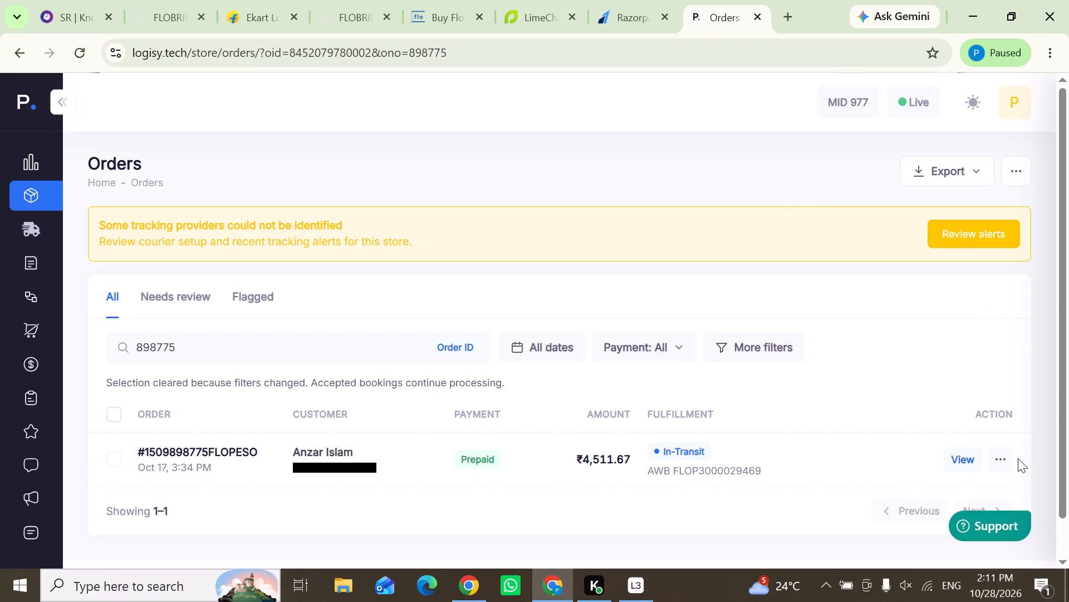
{"action": "left_click", "coordinate": [994, 458]}
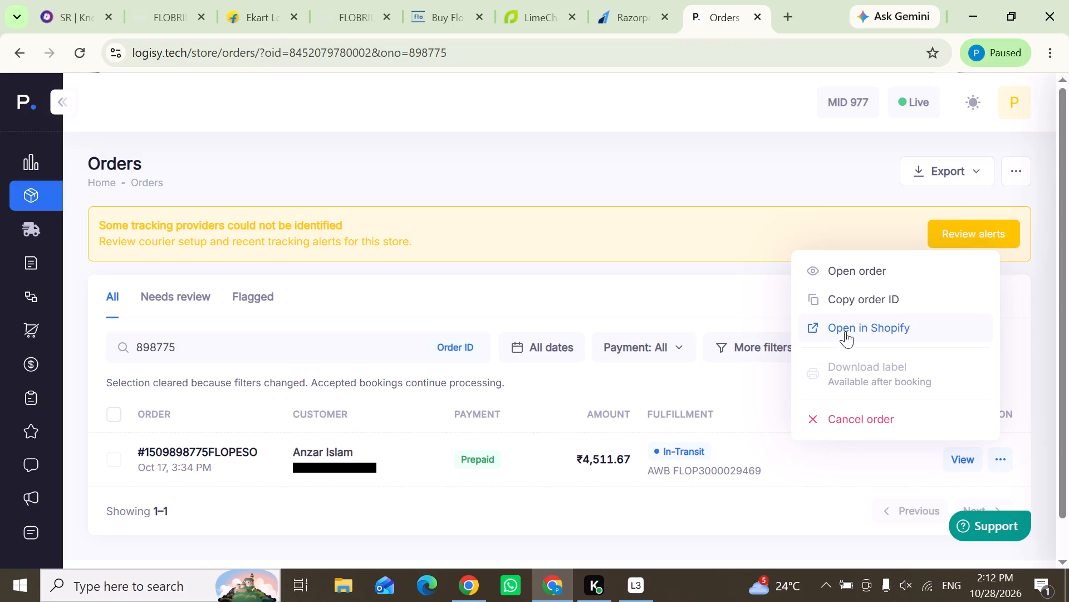
{"action": "left_click", "coordinate": [680, 449]}
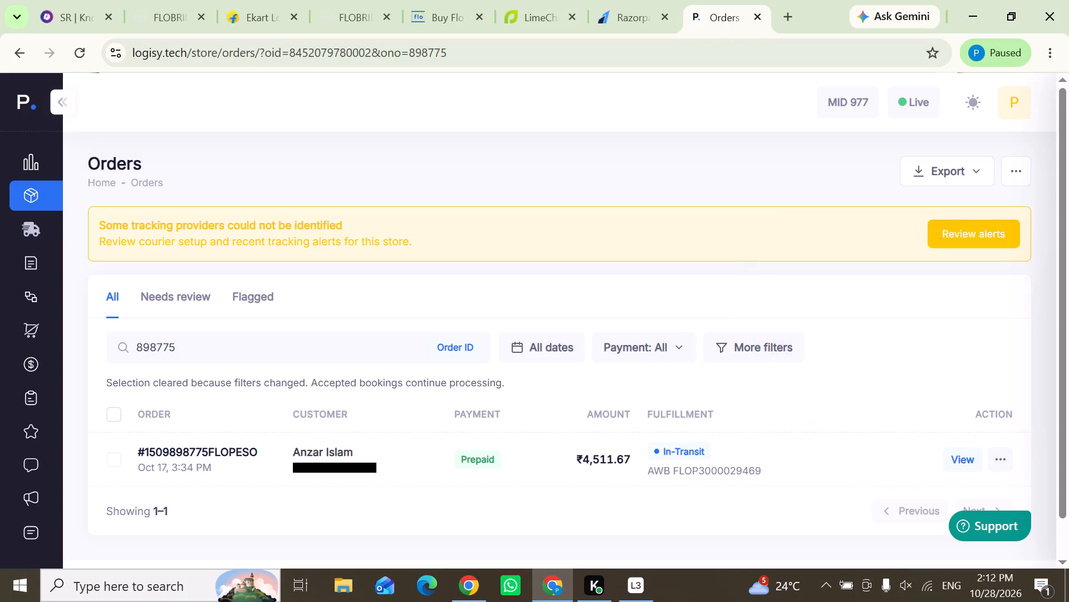
{"action": "left_click_drag", "start_coordinate": [675, 470], "coordinate": [681, 470]}
{"action": "left_click_drag", "start_coordinate": [681, 470], "coordinate": [767, 469]}
{"action": "left_click", "coordinate": [767, 491]}
{"action": "double_click", "coordinate": [687, 452]}
{"action": "left_click", "coordinate": [610, 488]}
{"action": "left_click_drag", "start_coordinate": [374, 445], "coordinate": [262, 443]}
{"action": "left_click", "coordinate": [301, 488]}
{"action": "left_click", "coordinate": [131, 1]}
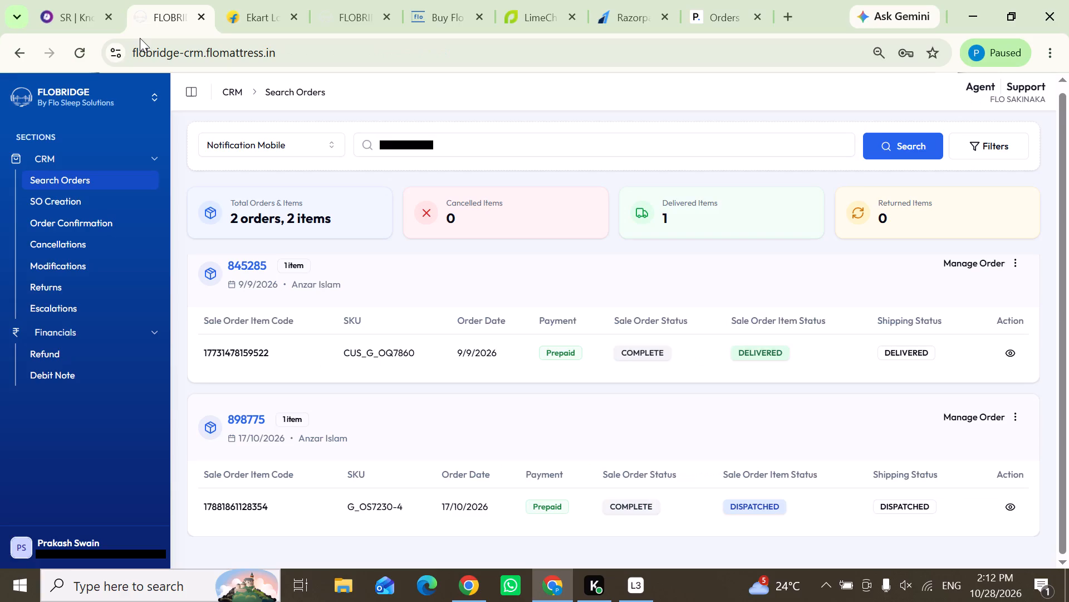
{"action": "left_click", "coordinate": [1018, 514]}
{"action": "left_click", "coordinate": [281, 488]}
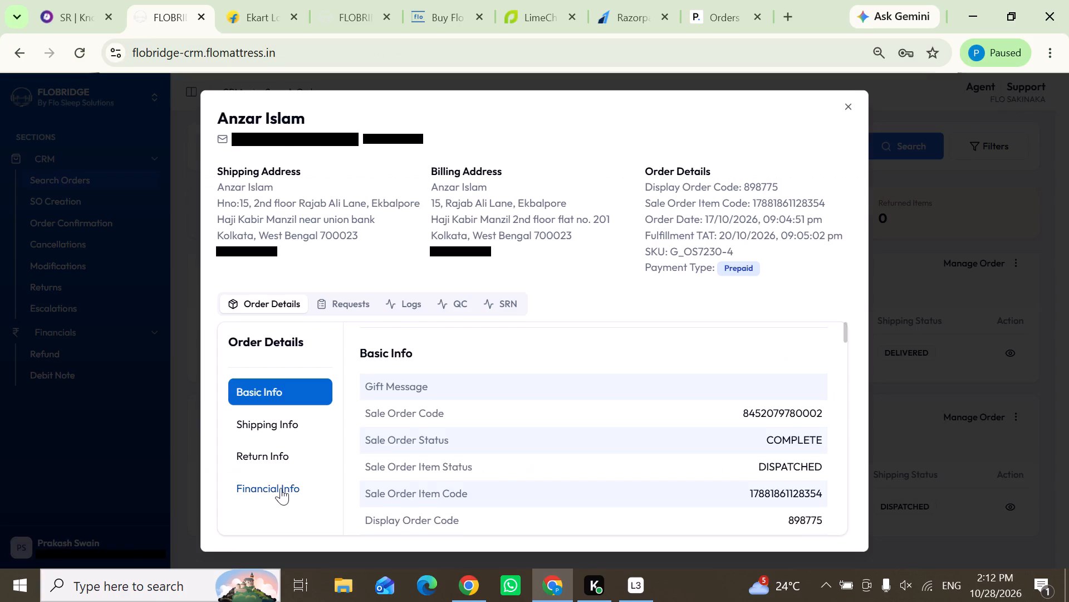
{"action": "left_click", "coordinate": [909, 415]}
{"action": "left_click", "coordinate": [699, 2]}
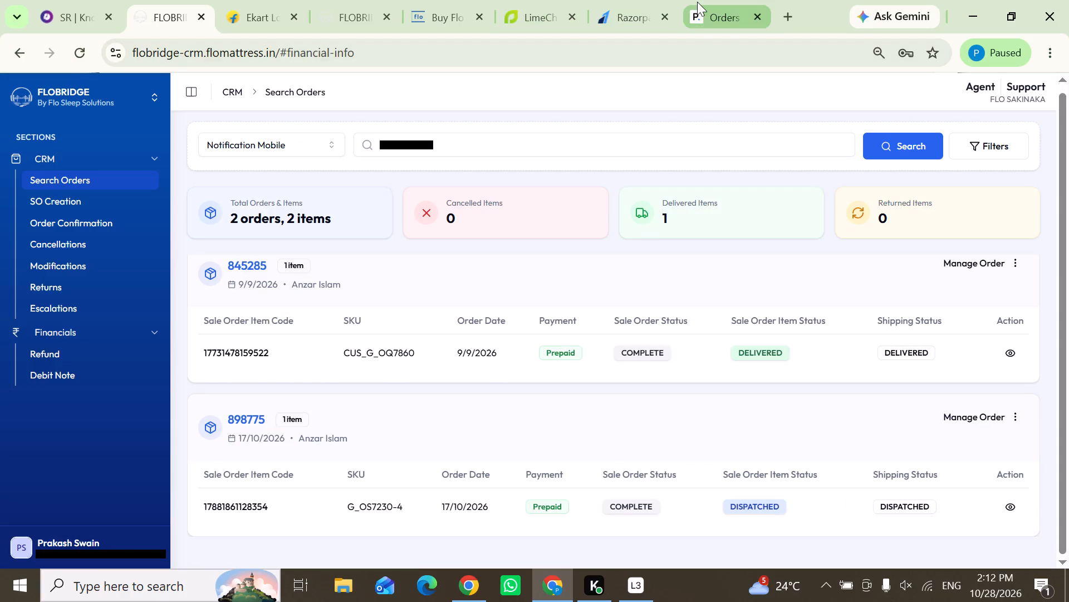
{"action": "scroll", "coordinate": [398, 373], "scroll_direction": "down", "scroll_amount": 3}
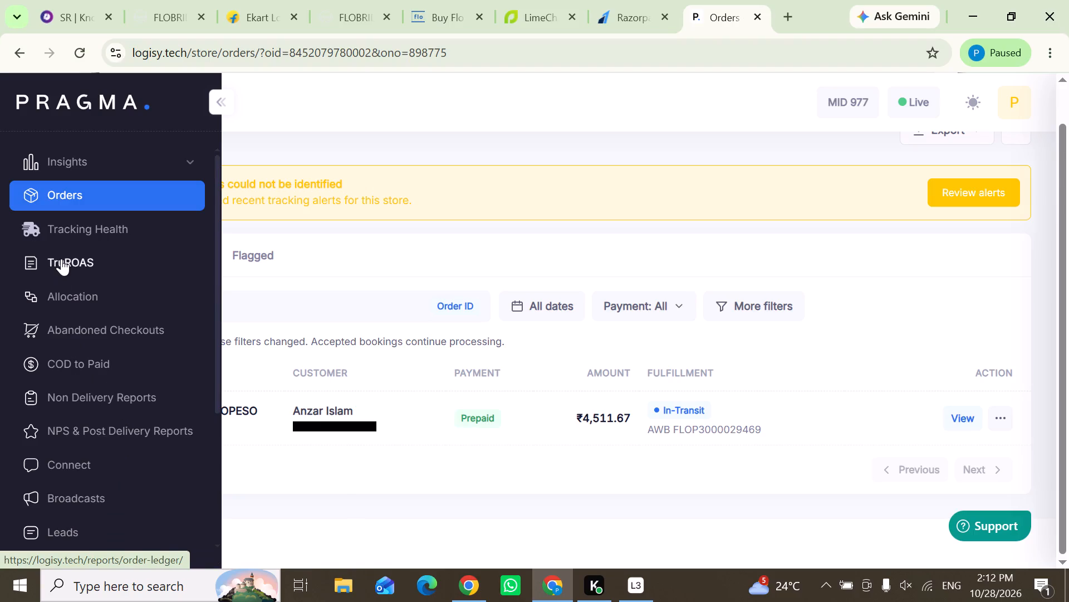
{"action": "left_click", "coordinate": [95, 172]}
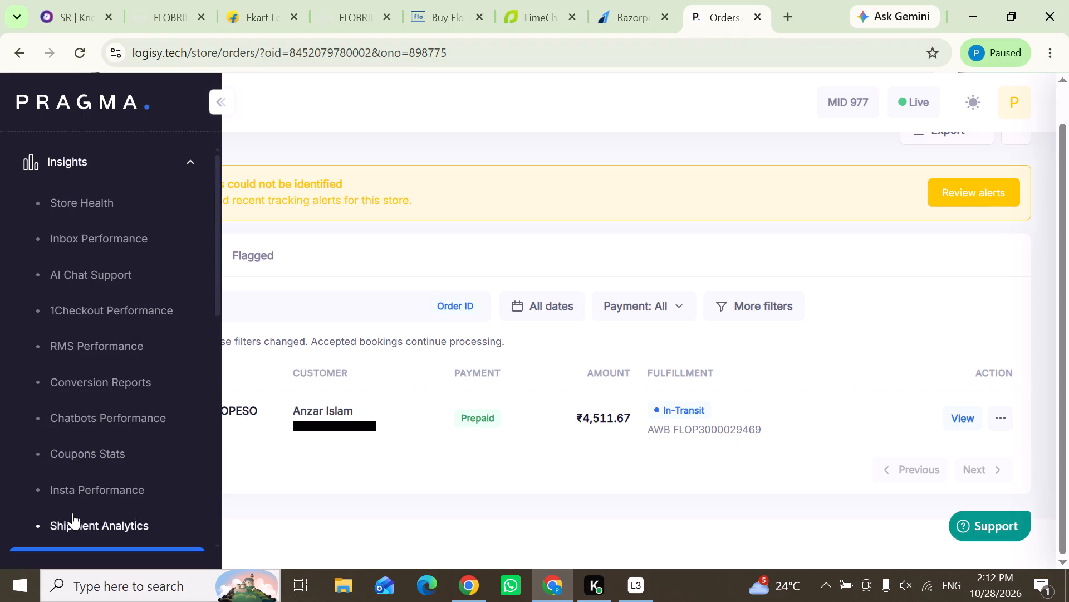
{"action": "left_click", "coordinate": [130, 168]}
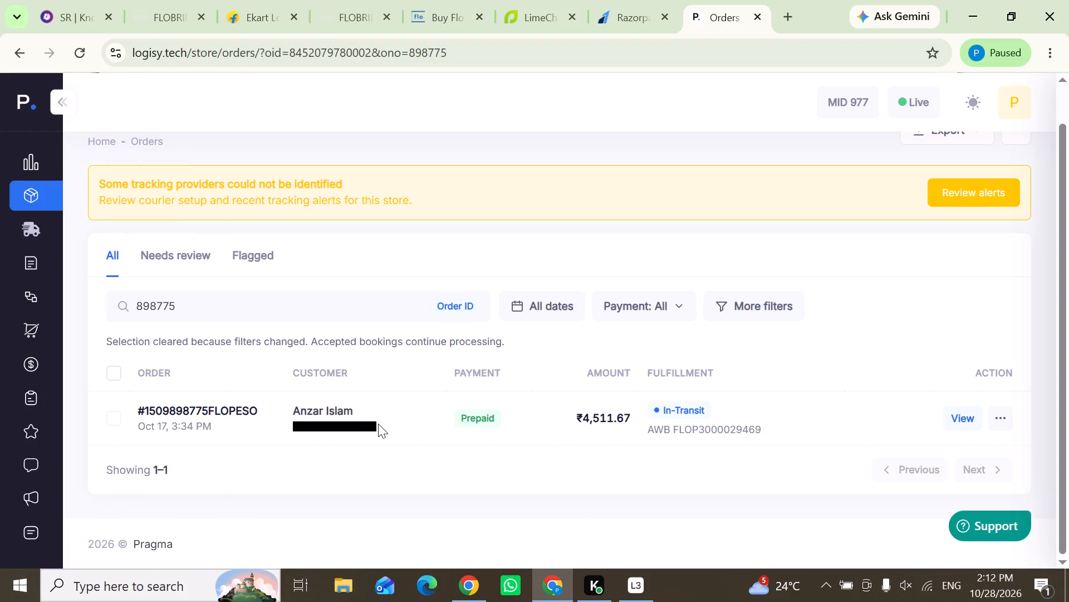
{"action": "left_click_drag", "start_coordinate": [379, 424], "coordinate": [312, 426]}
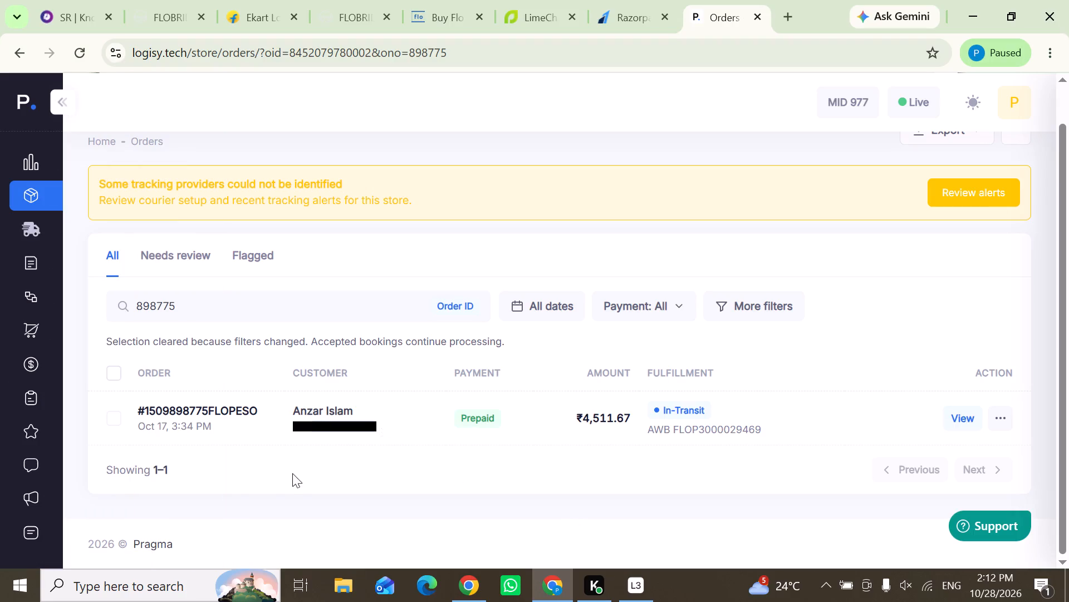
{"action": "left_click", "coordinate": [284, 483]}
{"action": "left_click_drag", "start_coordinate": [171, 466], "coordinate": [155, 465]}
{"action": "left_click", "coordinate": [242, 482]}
{"action": "left_click", "coordinate": [200, 410]}
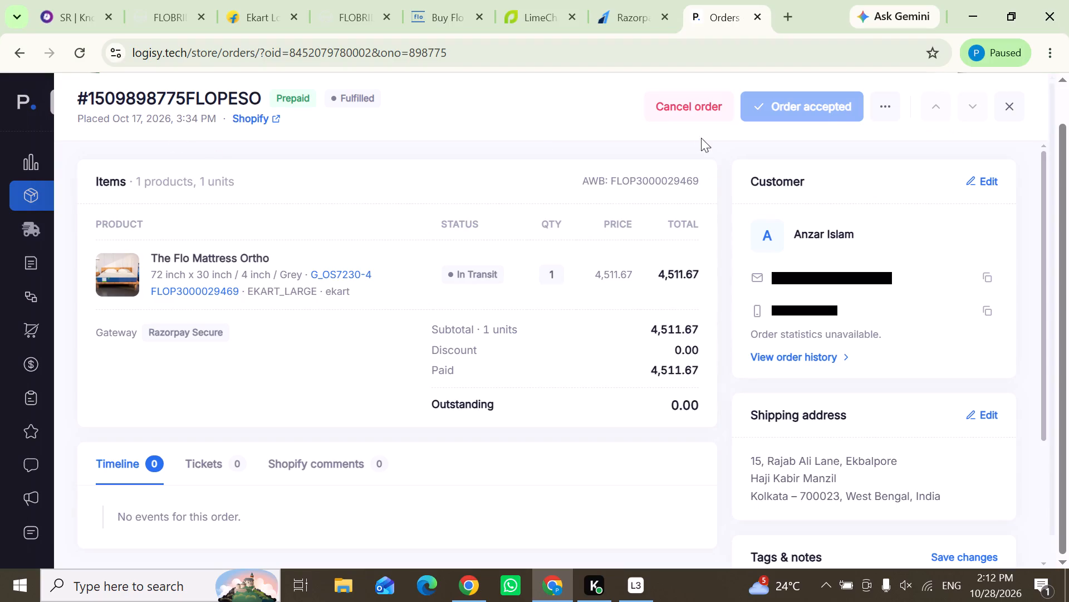
{"action": "left_click", "coordinate": [895, 103]}
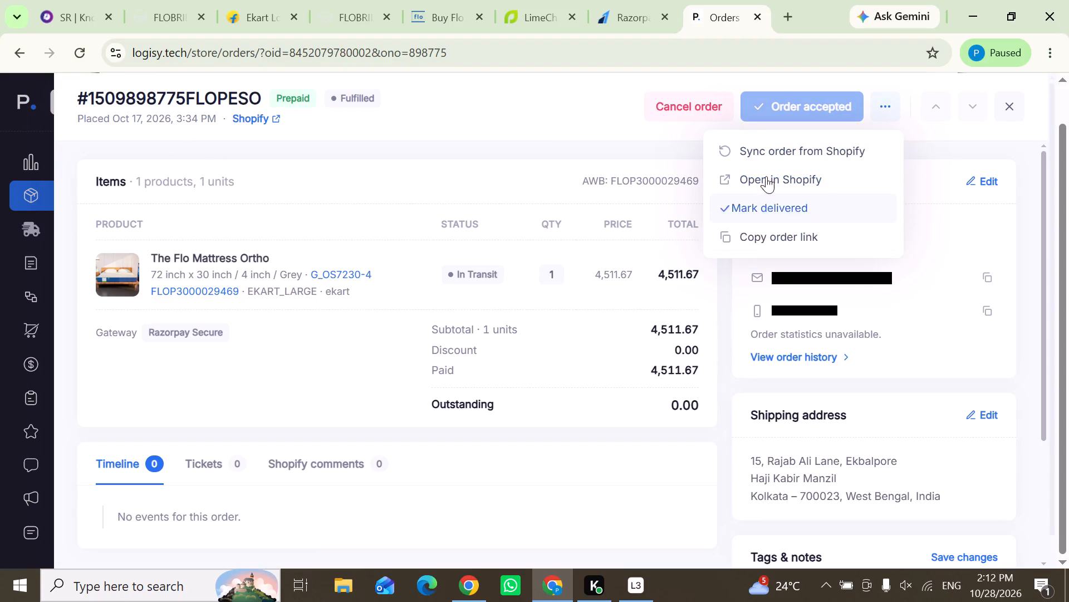
{"action": "left_click", "coordinate": [625, 314]}
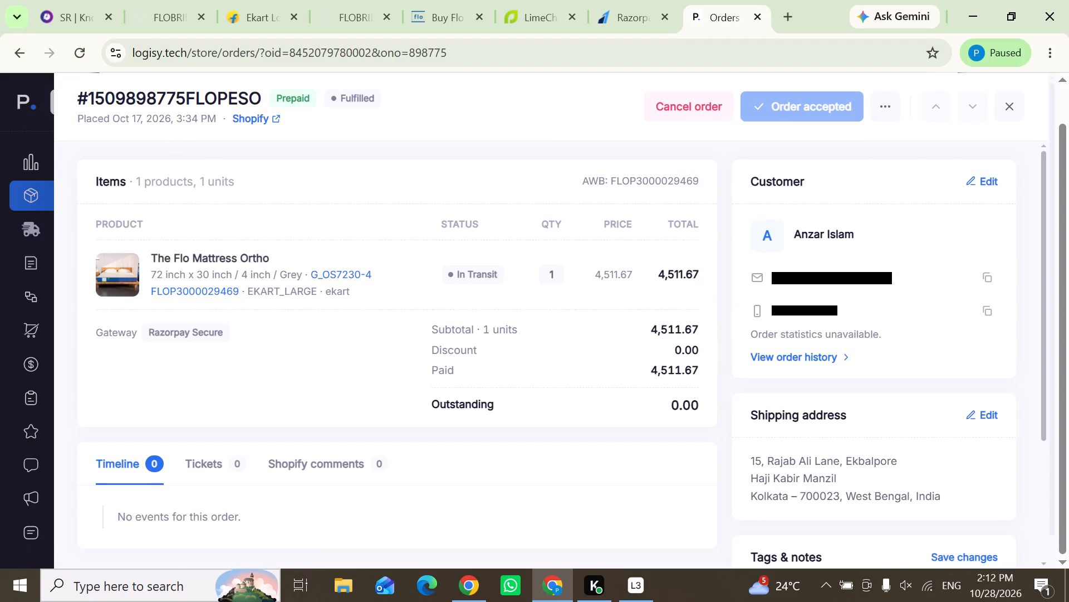
{"action": "left_click_drag", "start_coordinate": [505, 270], "coordinate": [449, 273]}
{"action": "left_click", "coordinate": [433, 315]}
{"action": "scroll", "coordinate": [433, 319], "scroll_direction": "down", "scroll_amount": 3}
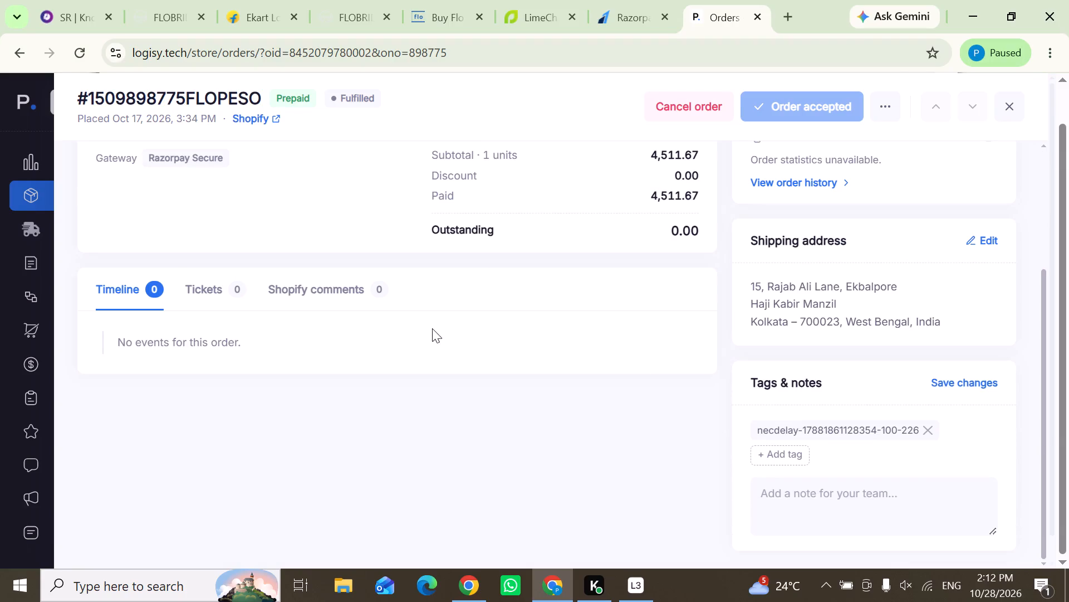
{"action": "scroll", "coordinate": [432, 328], "scroll_direction": "down", "scroll_amount": 2}
{"action": "scroll", "coordinate": [648, 384], "scroll_direction": "up", "scroll_amount": 1}
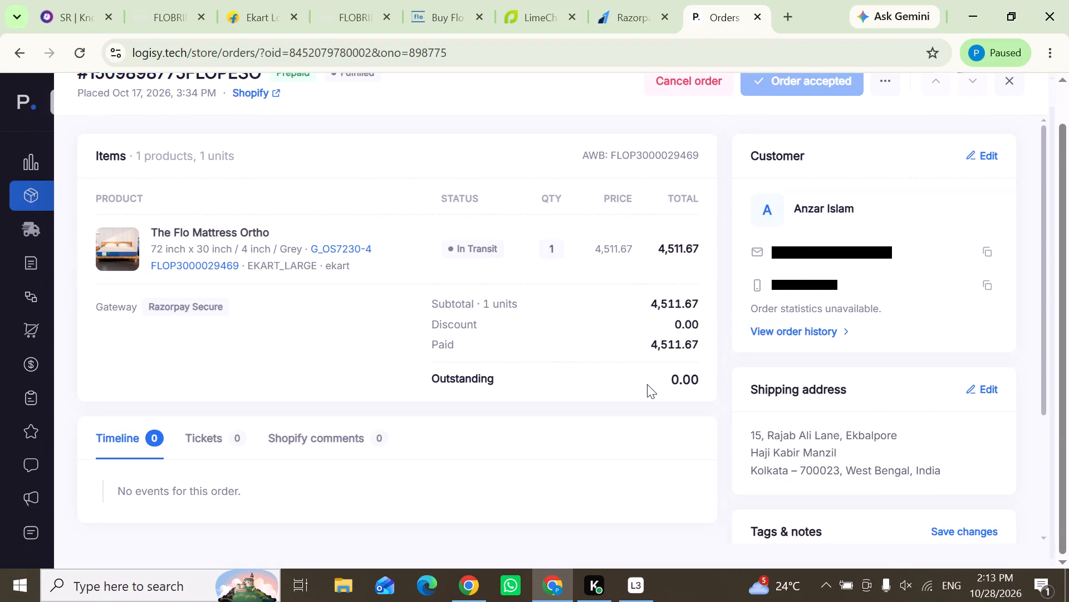
{"action": "scroll", "coordinate": [646, 383], "scroll_direction": "up", "scroll_amount": 1}
{"action": "left_click_drag", "start_coordinate": [1042, 288], "coordinate": [1039, 232]}
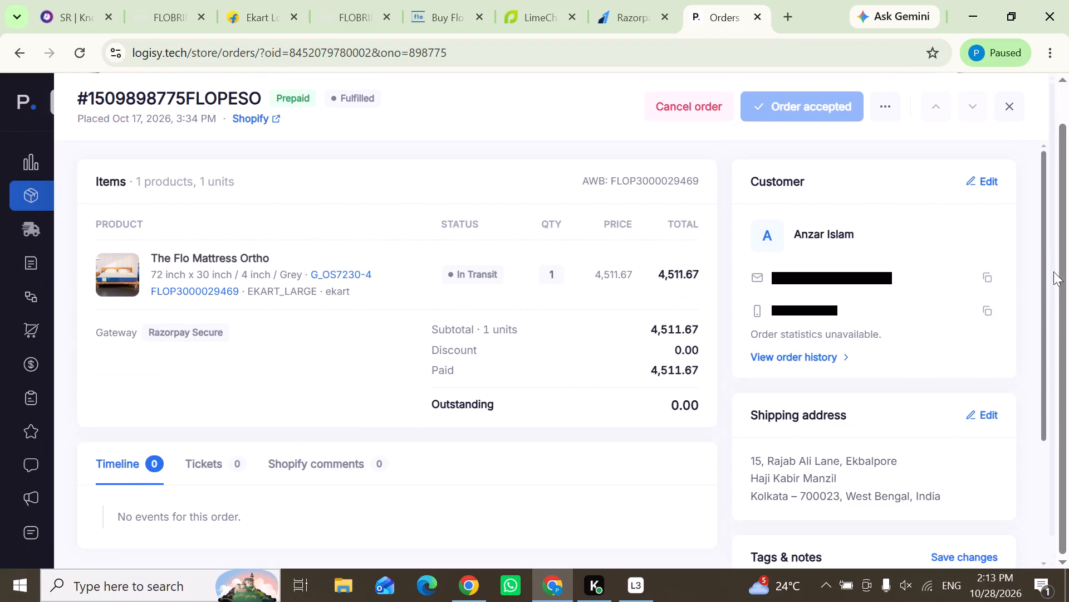
{"action": "left_click_drag", "start_coordinate": [1054, 272], "coordinate": [1049, 351]}
{"action": "left_click_drag", "start_coordinate": [1068, 340], "coordinate": [1061, 342]}
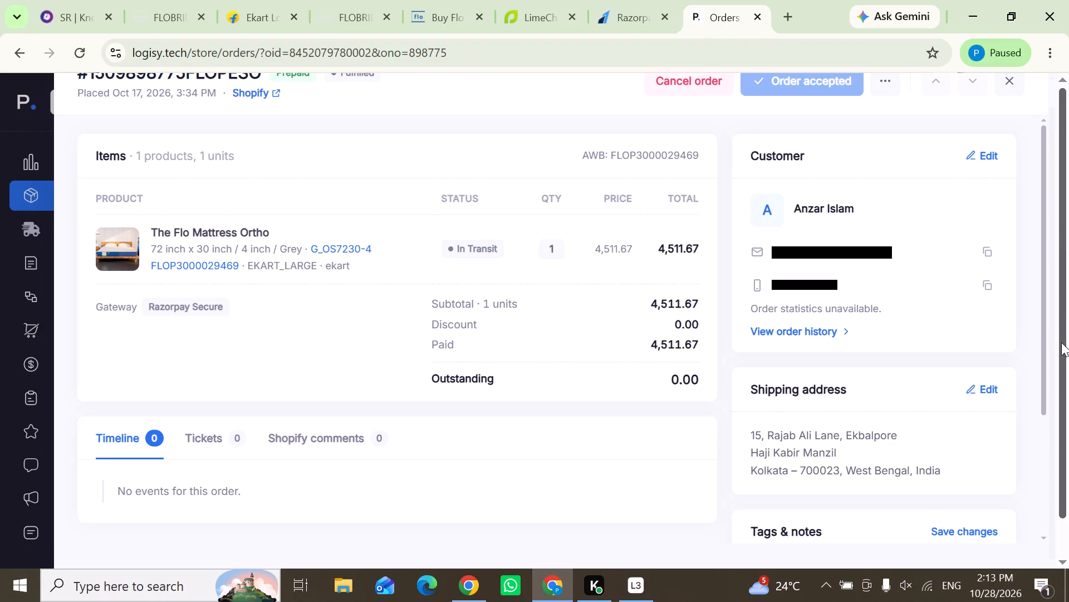
{"action": "left_click_drag", "start_coordinate": [1061, 342], "coordinate": [1061, 393]}
Switch back to the caller's order search in Flobridge.
{"action": "left_click", "coordinate": [152, 0]}
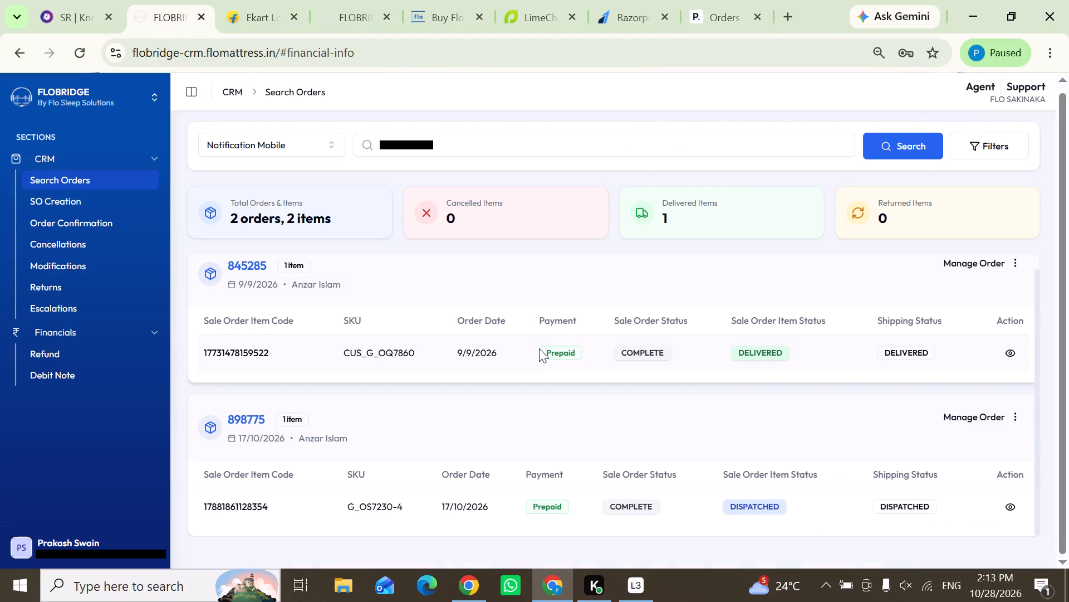
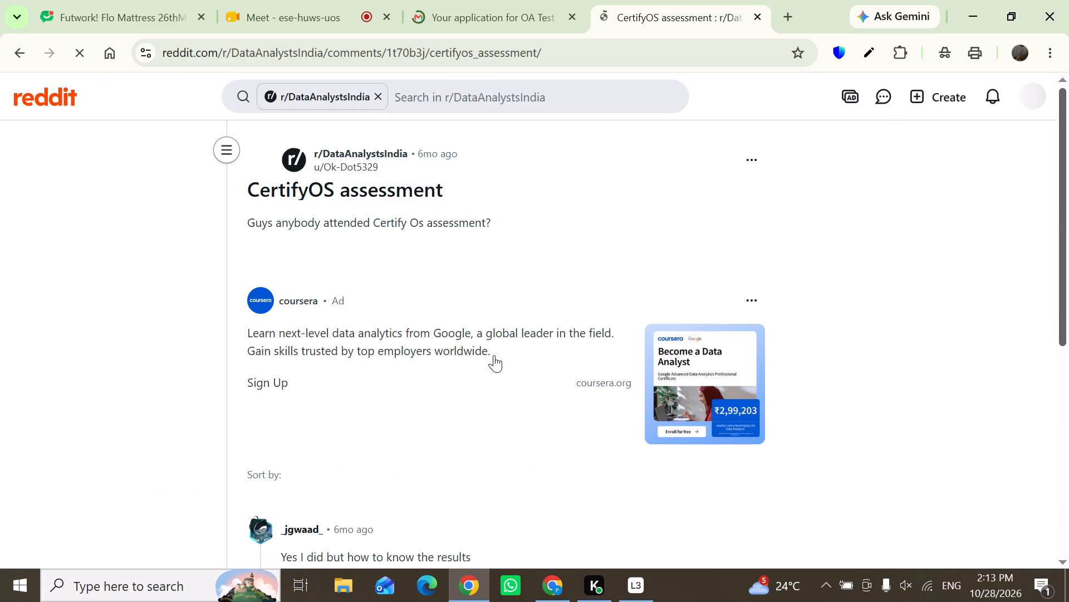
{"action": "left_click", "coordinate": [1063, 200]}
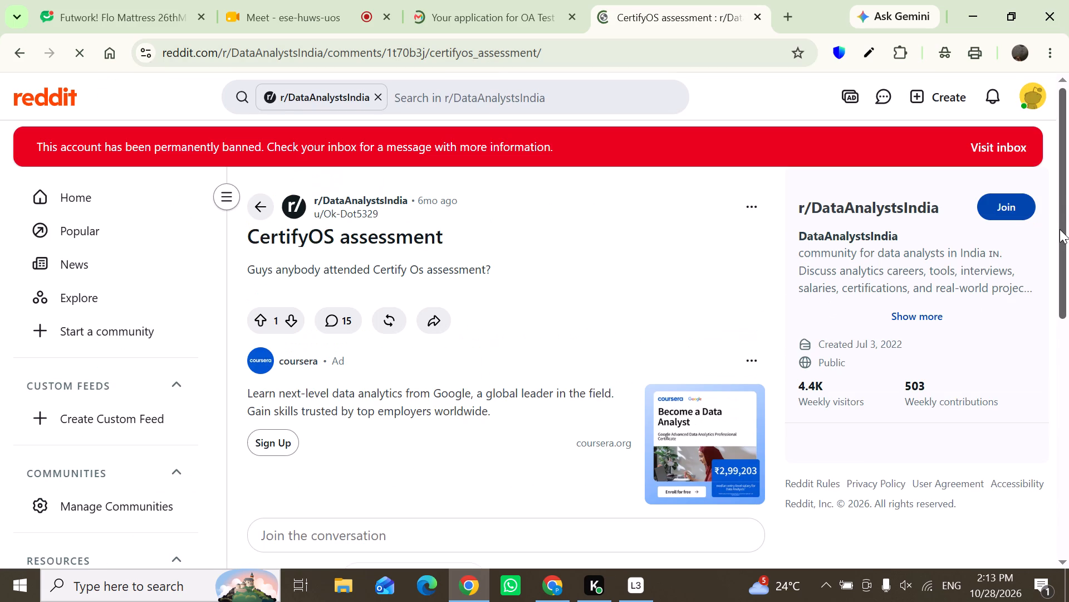